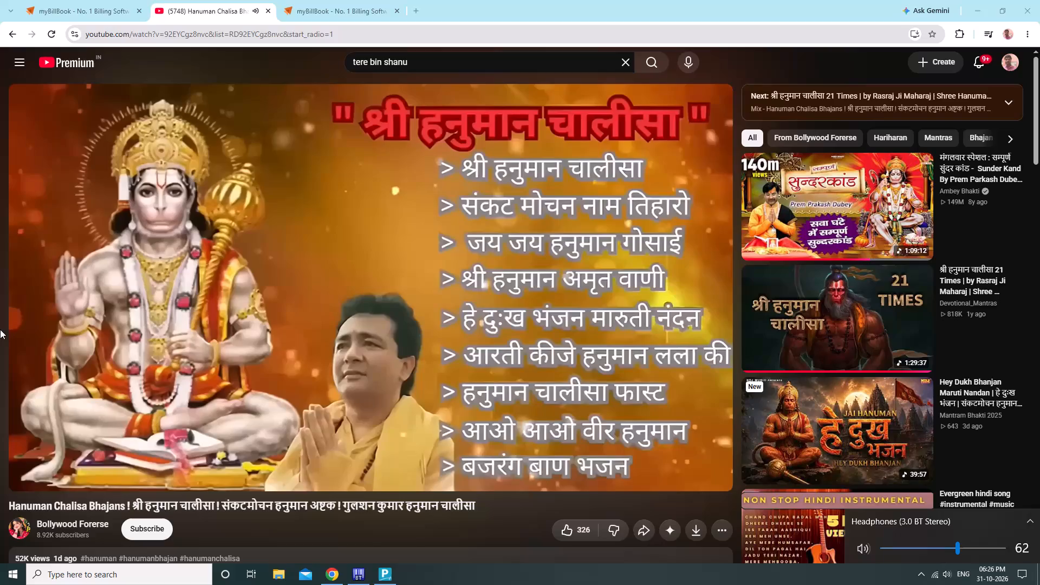
Lower the headphone volume to 26.
{"action": "scroll", "coordinate": [4, 349], "scroll_direction": "down", "scroll_amount": 14}
{"action": "scroll", "coordinate": [37, 434], "scroll_direction": "down", "scroll_amount": 4}
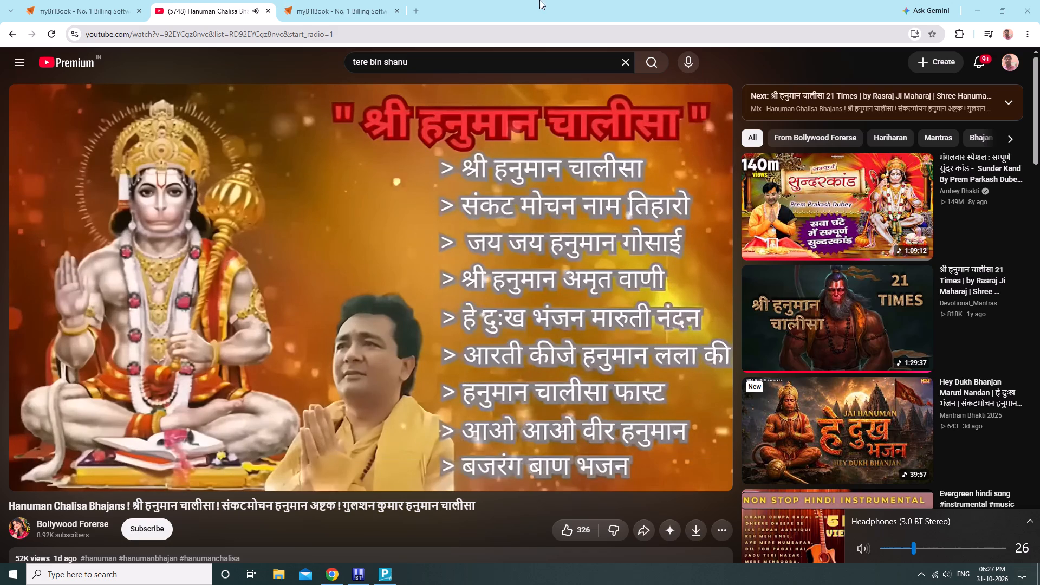
Switch to TallyPrime and bring up the ledger selection list in the Account Books reports.
{"action": "left_click", "coordinate": [89, 5]}
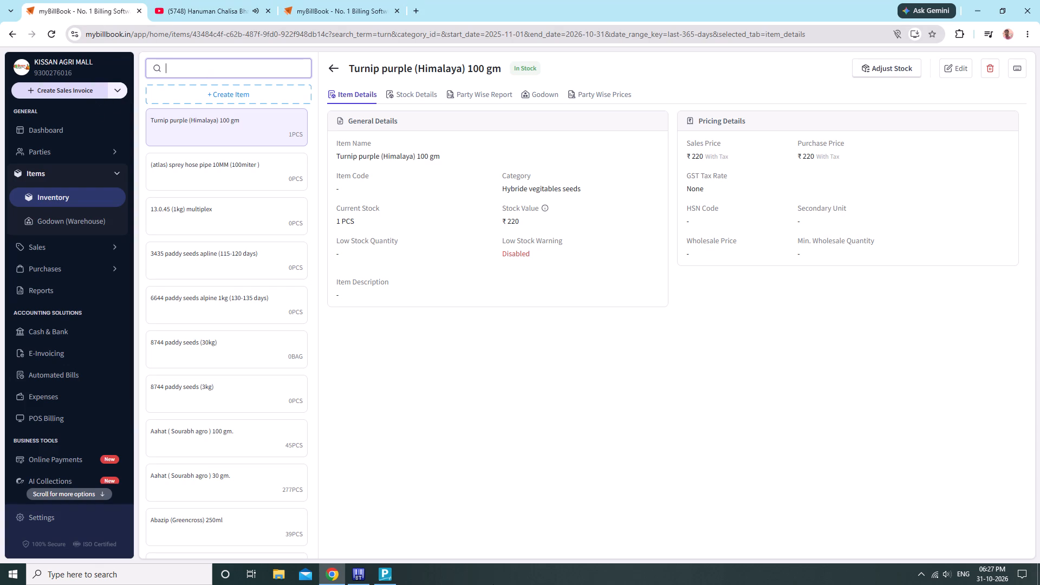
{"action": "left_click", "coordinate": [386, 579]}
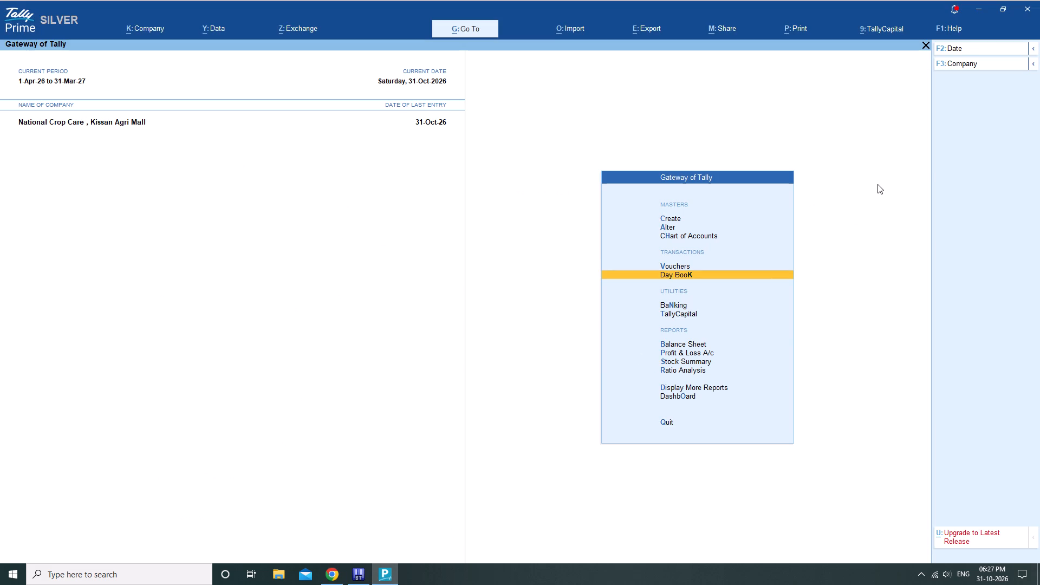
{"action": "key", "text": "d"}
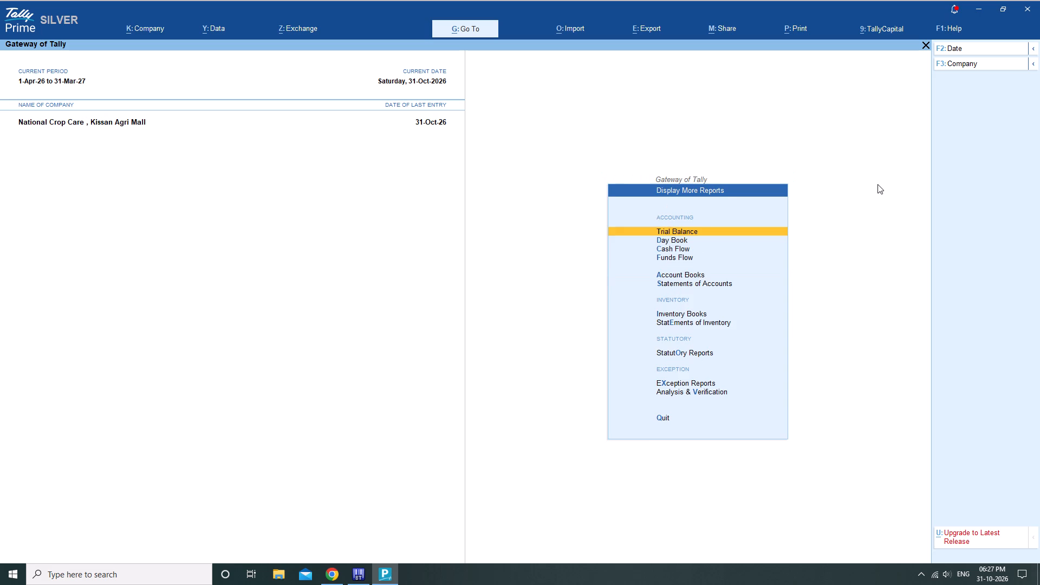
{"action": "key", "text": "a"}
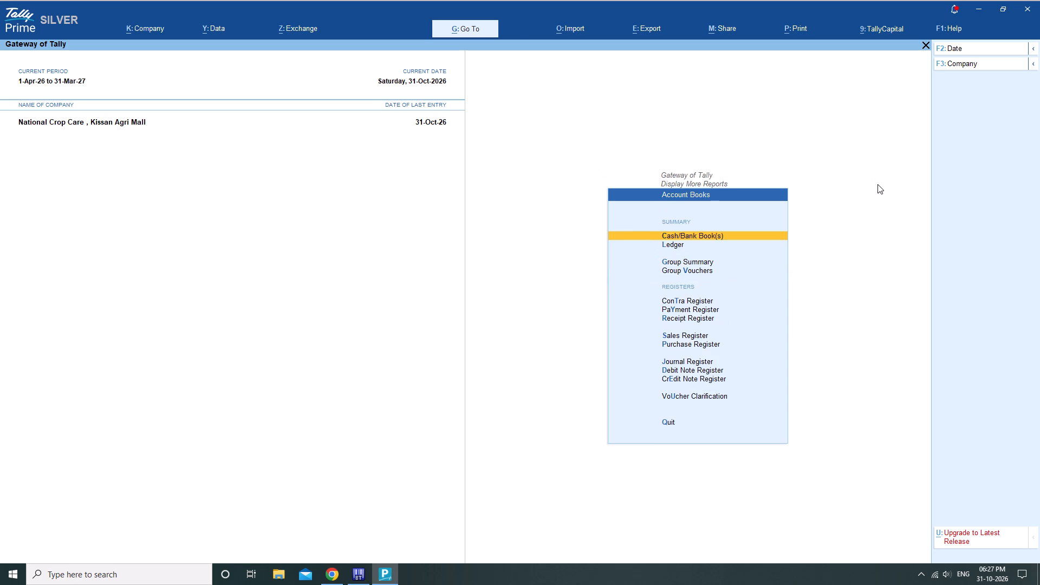
{"action": "key", "text": "l"}
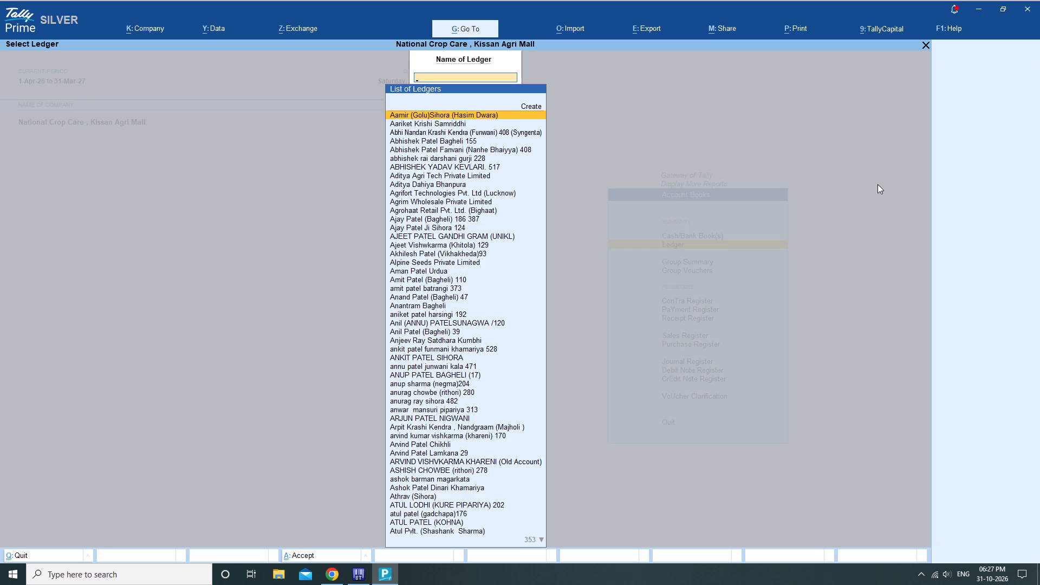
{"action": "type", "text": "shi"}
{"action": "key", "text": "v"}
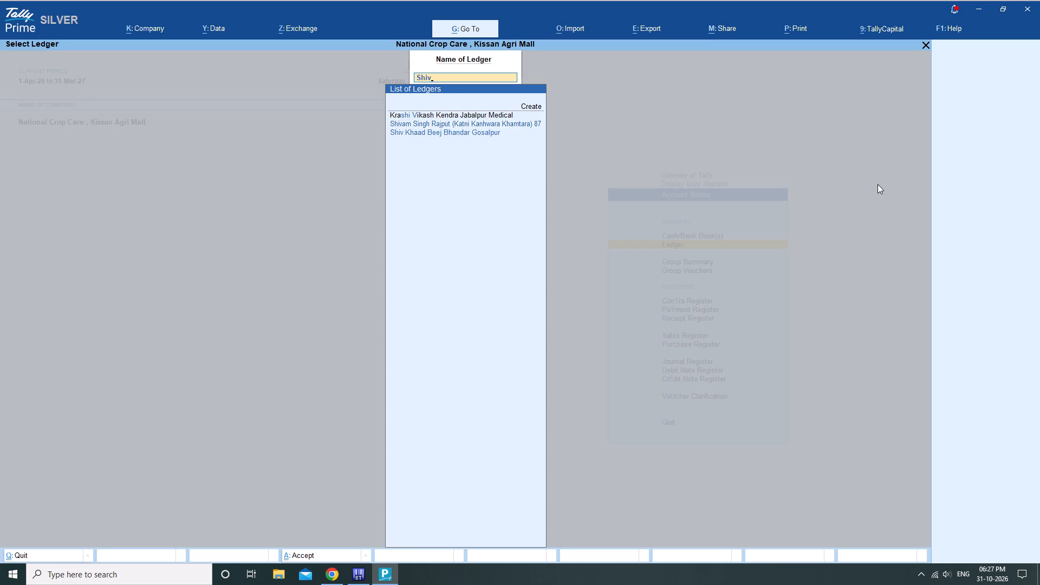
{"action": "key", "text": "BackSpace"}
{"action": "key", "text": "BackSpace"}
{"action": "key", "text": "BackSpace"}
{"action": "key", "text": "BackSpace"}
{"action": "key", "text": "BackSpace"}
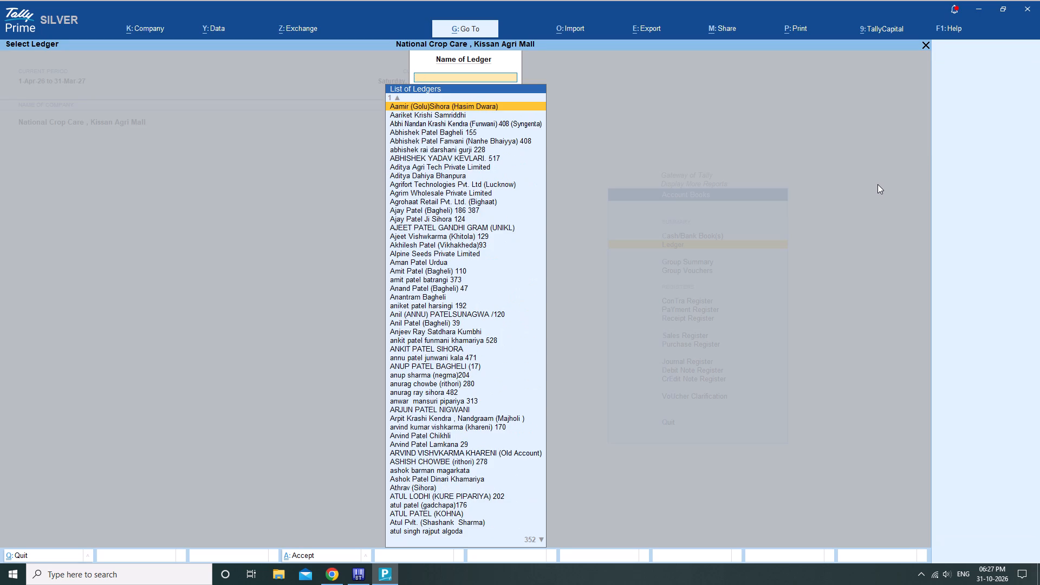
Search the ledgers for "Mishr" and open the vouchers of the Sourabh Agro Sales 500 account.
{"action": "type", "text": "mi"}
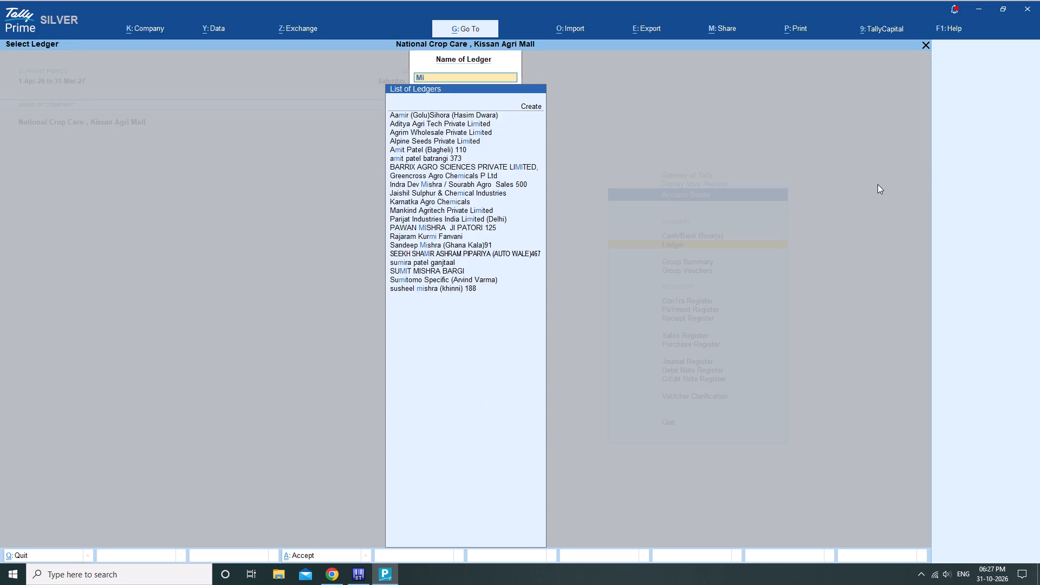
{"action": "type", "text": "shr"}
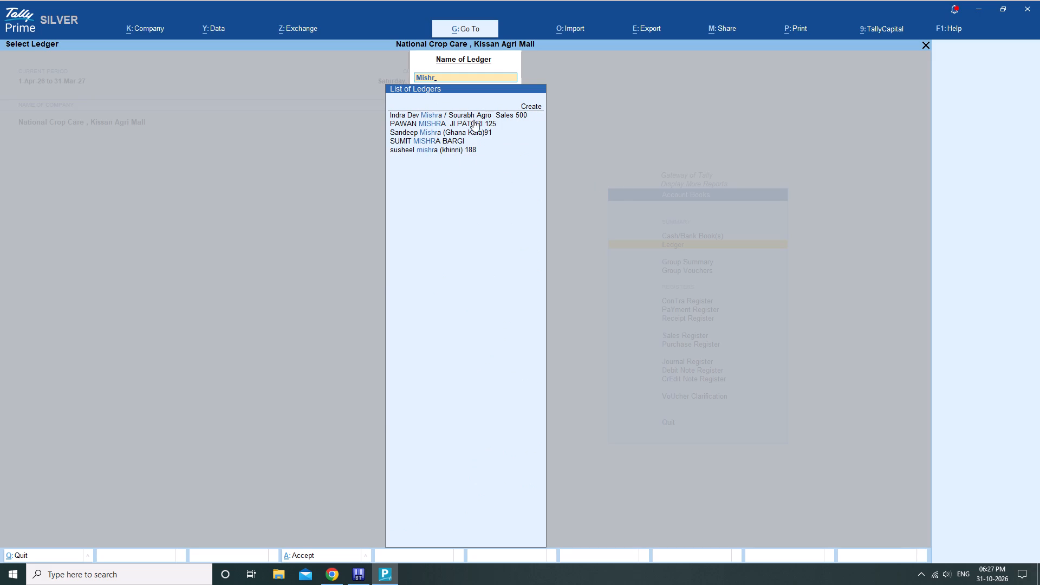
{"action": "left_click", "coordinate": [508, 112]}
{"action": "left_click", "coordinate": [508, 112]}
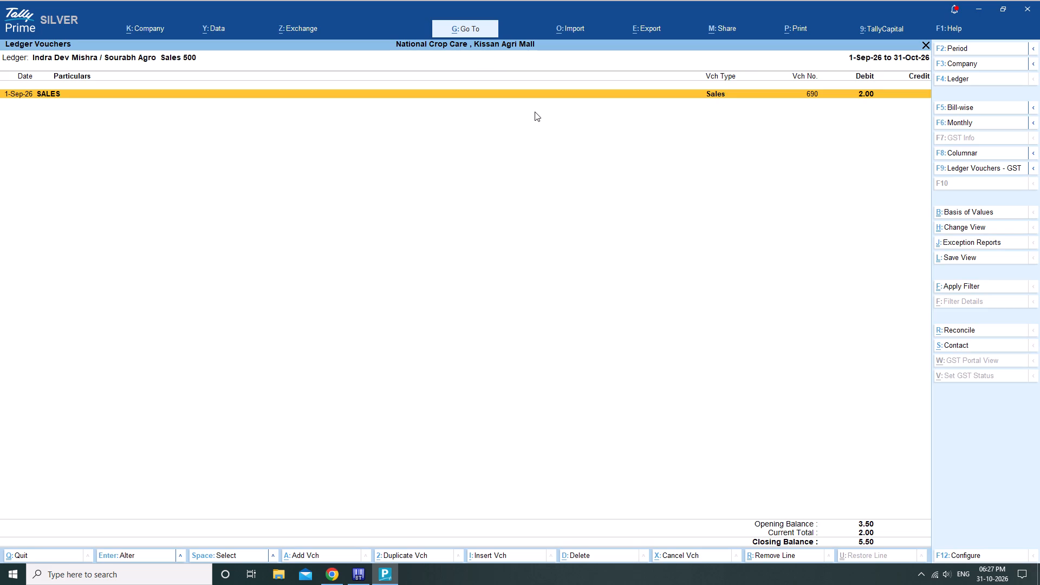
Open sales voucher 690 of 1-Sep-26 for alteration and keep its existing date, party, dispatch, order and export details.
{"action": "key", "text": "Return"}
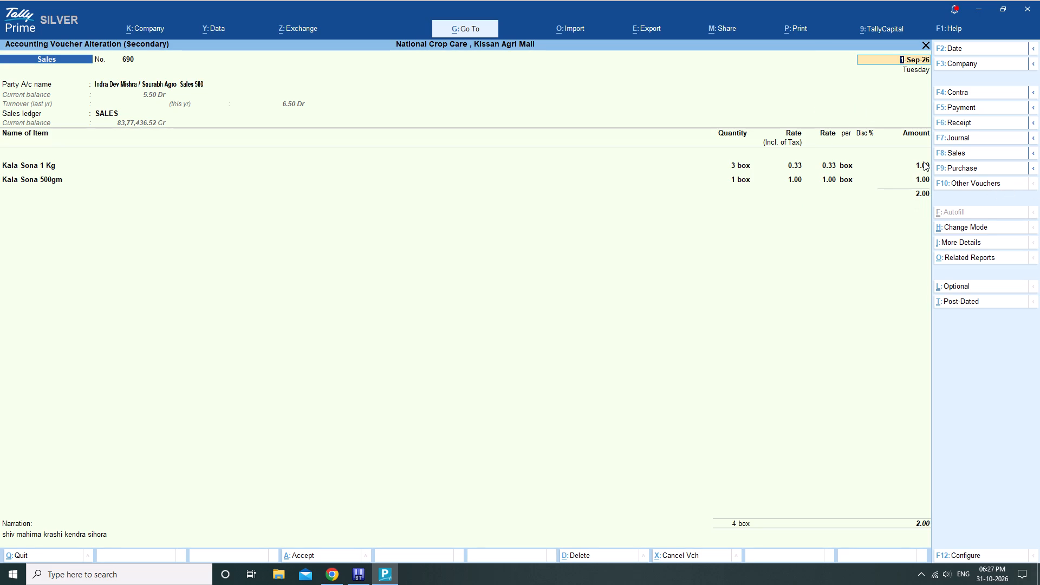
{"action": "key", "text": "Return"}
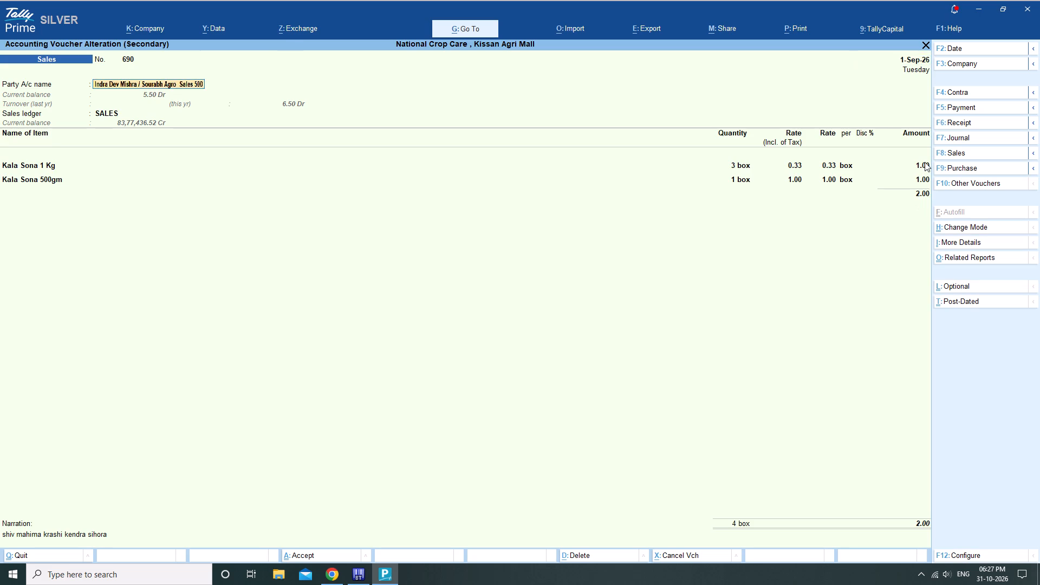
{"action": "key", "text": "Return"}
{"action": "key", "text": "Return"}
{"action": "key", "text": "Return"}
{"action": "key", "text": "Return"}
{"action": "key", "text": "Return"}
{"action": "key", "text": "Return"}
{"action": "key", "text": "Return"}
{"action": "key", "text": "Return"}
{"action": "key", "text": "Return"}
{"action": "key", "text": "Return"}
{"action": "key", "text": "Return"}
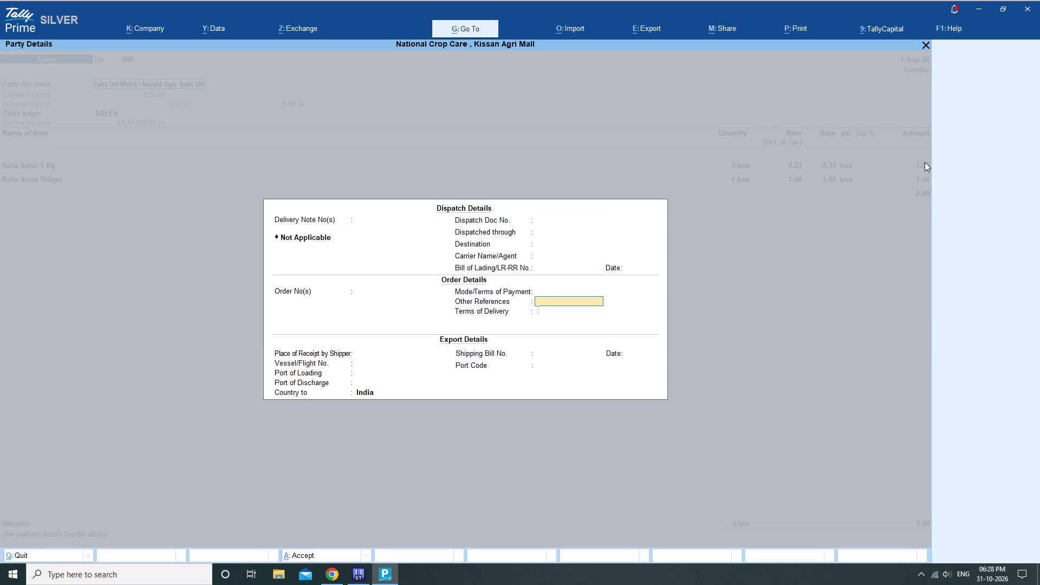
{"action": "key", "text": "Return"}
{"action": "key", "text": "Return"}
{"action": "key", "text": "Return"}
{"action": "key", "text": "Return"}
{"action": "key", "text": "Return"}
{"action": "key", "text": "Return"}
{"action": "key", "text": "Return"}
{"action": "key", "text": "Return"}
{"action": "key", "text": "Return"}
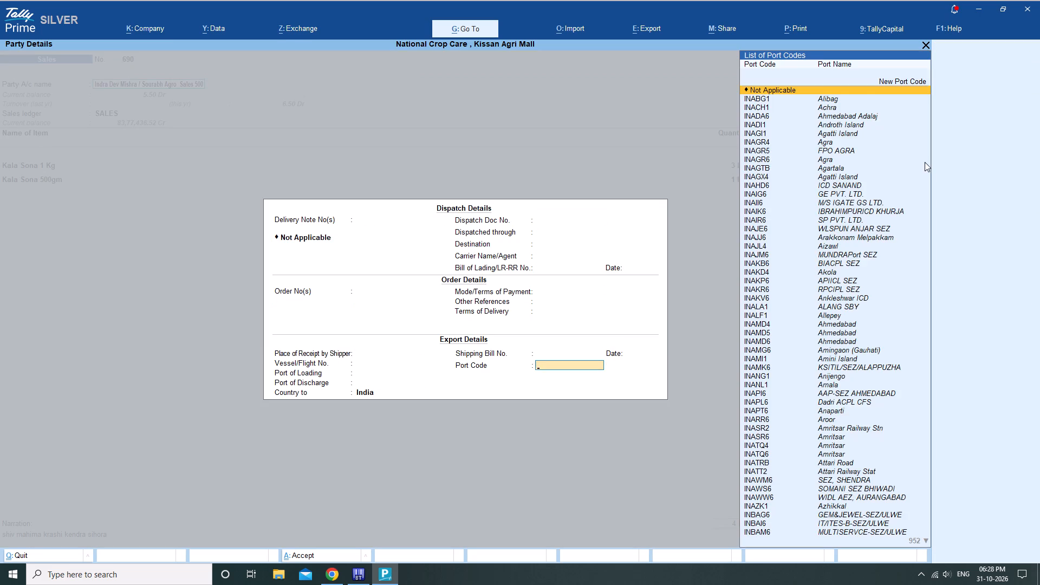
{"action": "key", "text": "Return"}
{"action": "key", "text": "Return"}
{"action": "key", "text": "Return"}
{"action": "key", "text": "Return"}
{"action": "key", "text": "Return"}
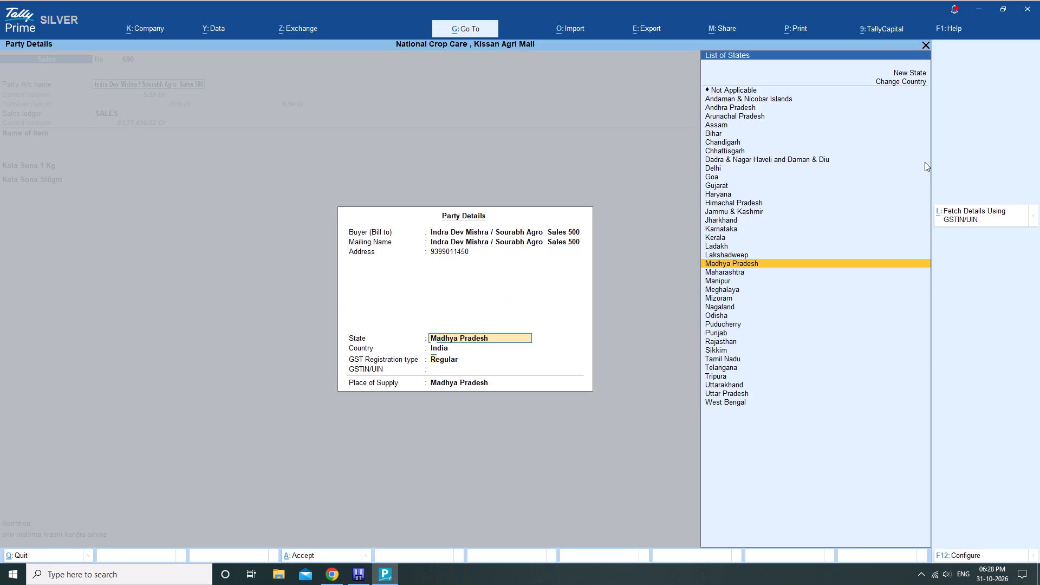
{"action": "key", "text": "Return"}
{"action": "key", "text": "Return"}
{"action": "key", "text": "Return"}
{"action": "key", "text": "Return"}
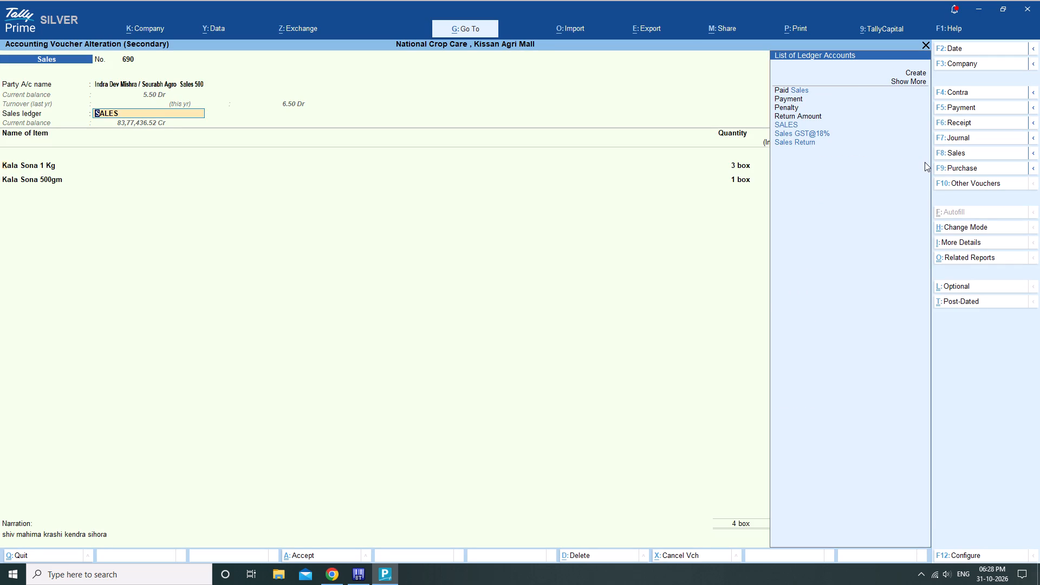
Set the rate of the Kala Sona 1 Kg item to 3,000 per box, keeping its quantity and location.
{"action": "key", "text": "Return"}
{"action": "key", "text": "Return"}
{"action": "key", "text": "Return"}
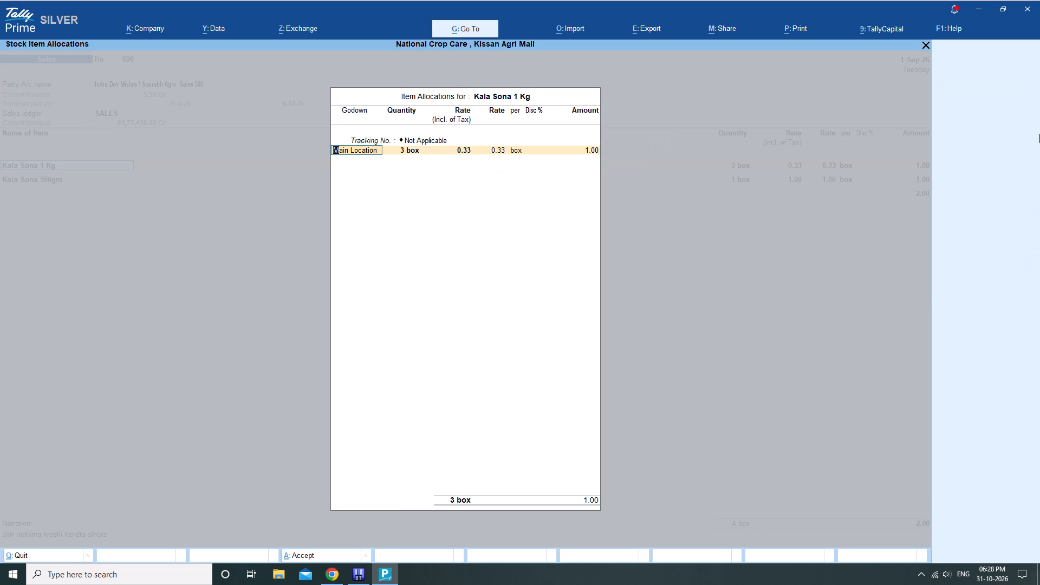
{"action": "key", "text": "Return"}
{"action": "key", "text": "Return"}
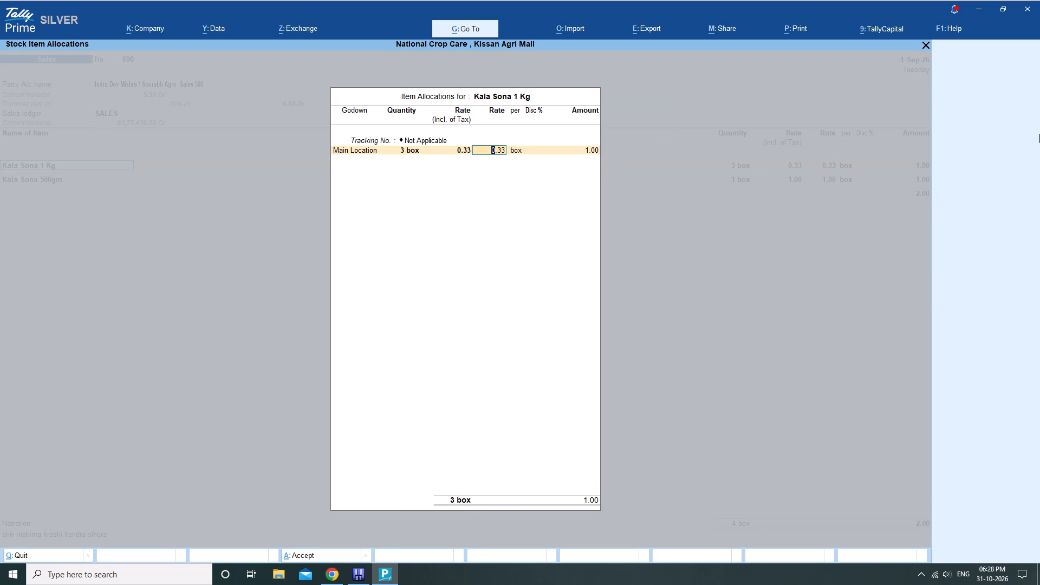
{"action": "type", "text": "3000"}
{"action": "key", "text": "Return"}
{"action": "key", "text": "Return"}
{"action": "key", "text": "Return"}
{"action": "key", "text": "Return"}
{"action": "key", "text": "Return"}
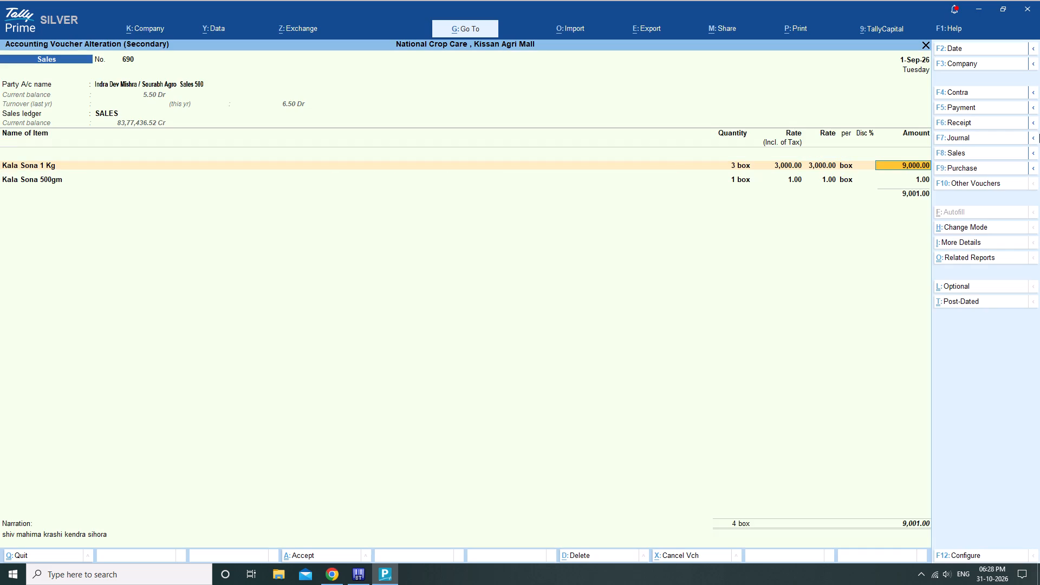
{"action": "key", "text": "Return"}
Set the rate of the Kala Sona 500gm item to 3,100 per box, keeping its quantity and location.
{"action": "key", "text": "Return"}
{"action": "key", "text": "Return"}
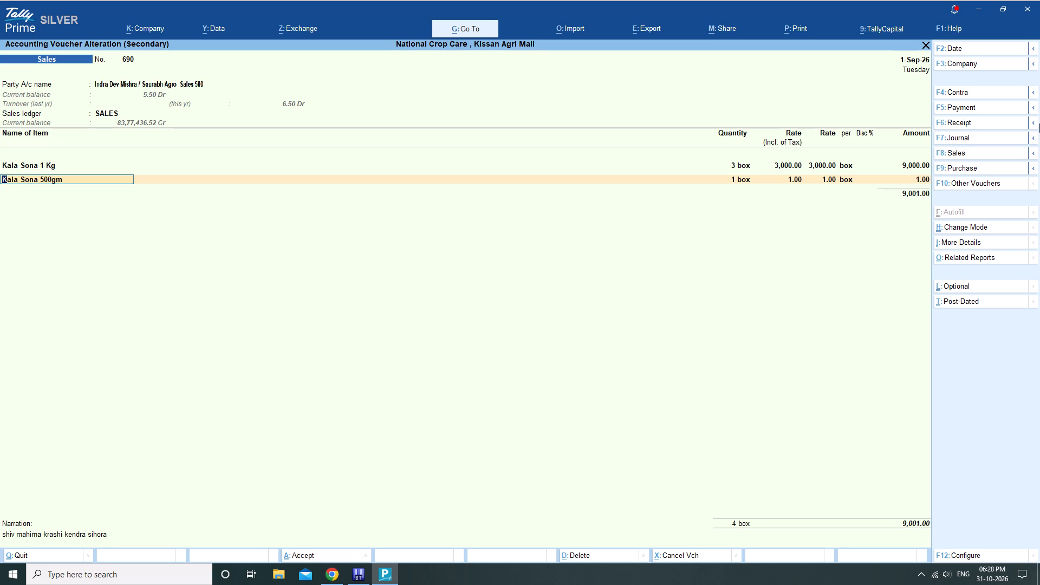
{"action": "key", "text": "Return"}
{"action": "key", "text": "Return"}
{"action": "key", "text": "Return"}
{"action": "key", "text": "Return"}
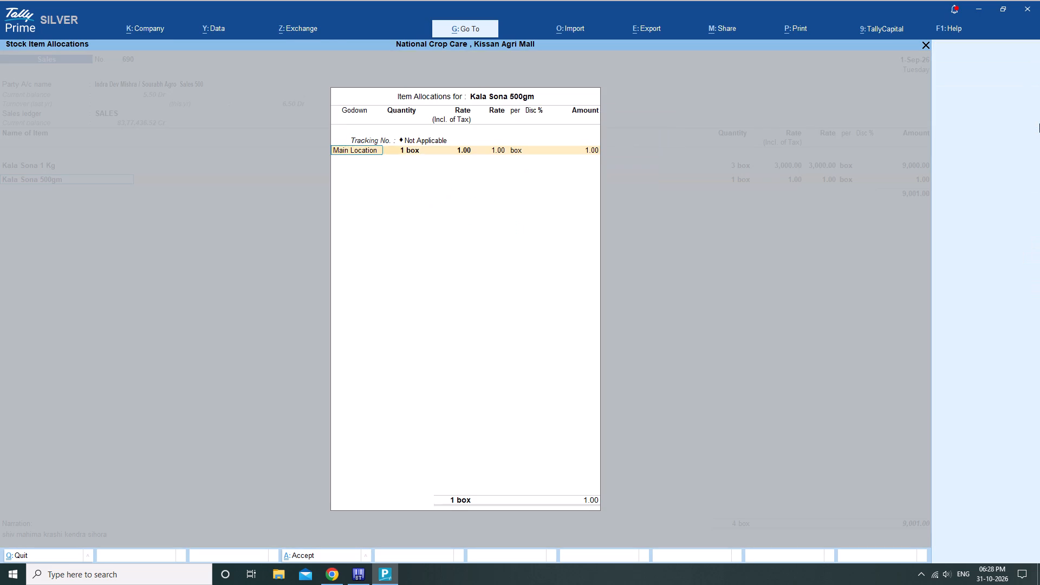
{"action": "key", "text": "Return"}
{"action": "key", "text": "Return"}
{"action": "key", "text": "Return"}
{"action": "key", "text": "BackSpace"}
{"action": "key", "text": "BackSpace"}
{"action": "type", "text": "3100"}
{"action": "key", "text": "Return"}
{"action": "key", "text": "Return"}
{"action": "key", "text": "Return"}
{"action": "key", "text": "Return"}
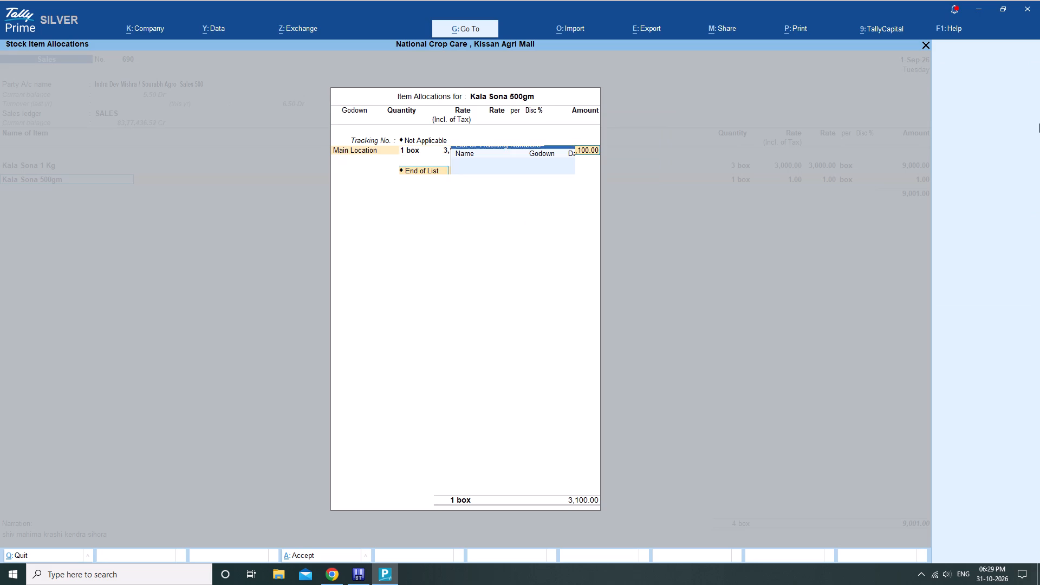
{"action": "key", "text": "Return"}
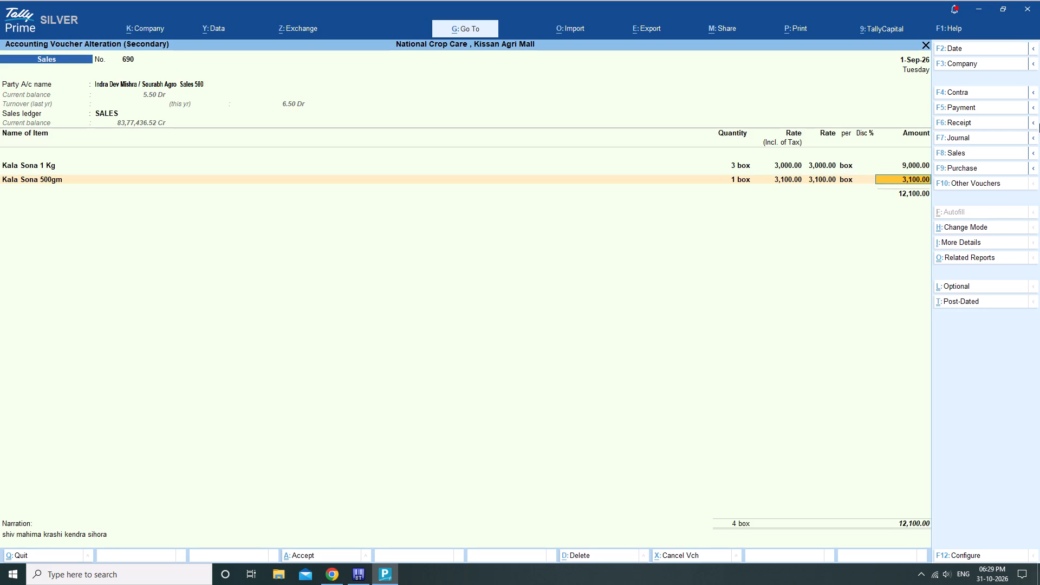
{"action": "key", "text": "Return"}
End the item list, keep the narration, save the altered sales voucher and return to the ledger's voucher list.
{"action": "key", "text": "Return"}
{"action": "key", "text": "Return"}
{"action": "key", "text": "Return"}
{"action": "key", "text": "Return"}
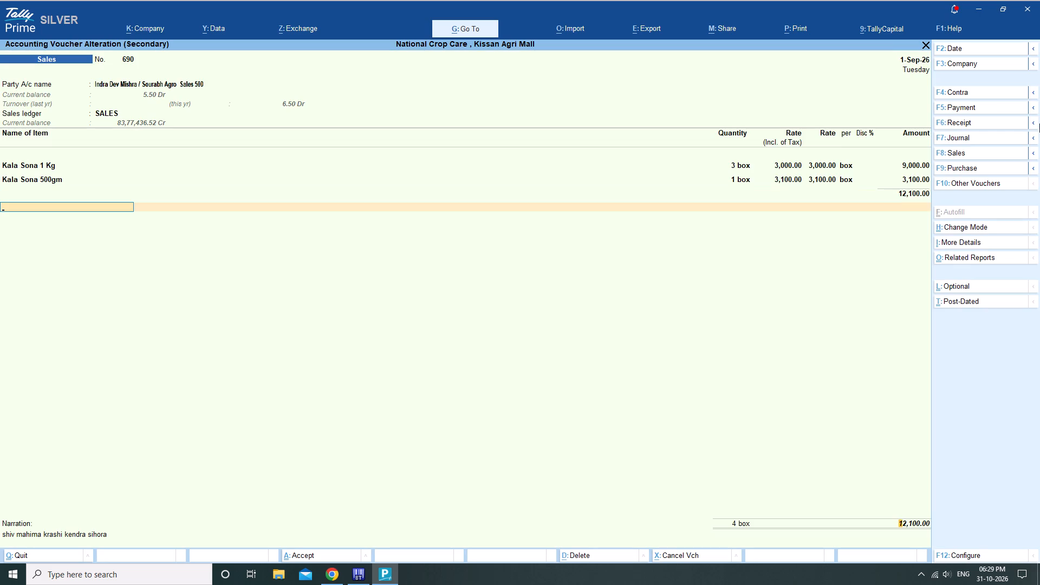
{"action": "key", "text": "Return"}
{"action": "key", "text": "Return"}
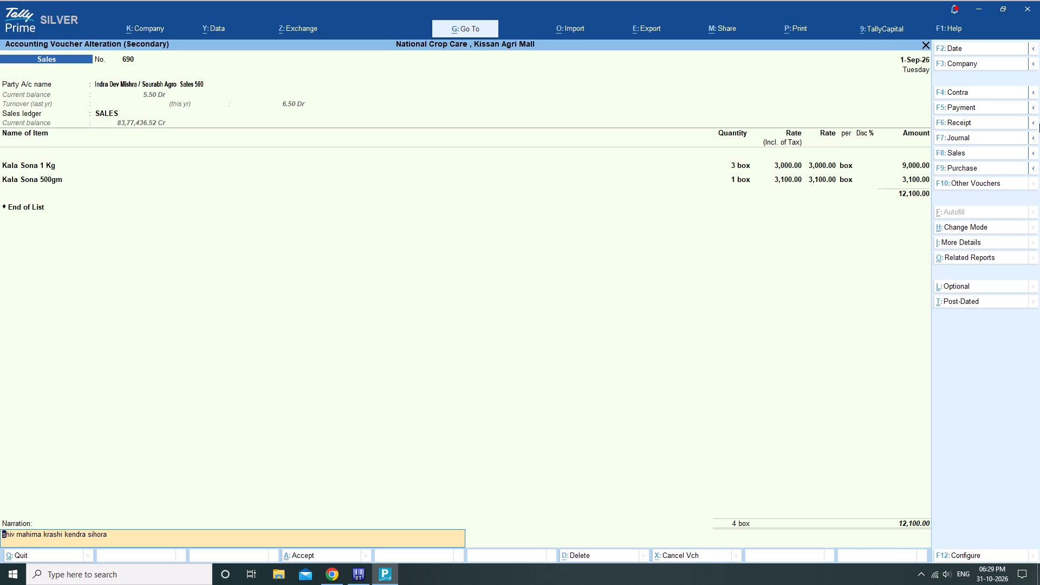
{"action": "key", "text": "Return"}
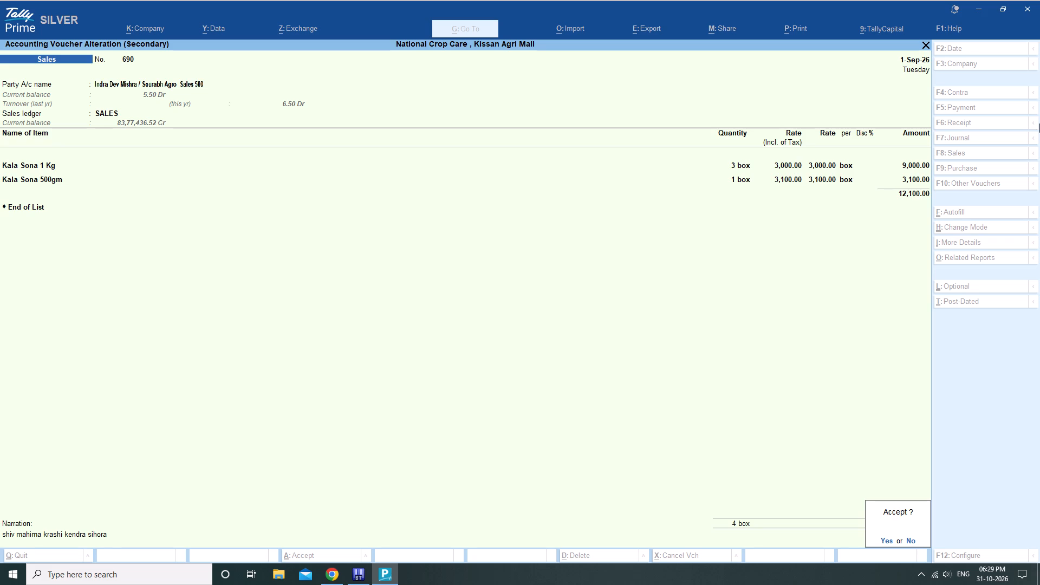
{"action": "key", "text": "Return"}
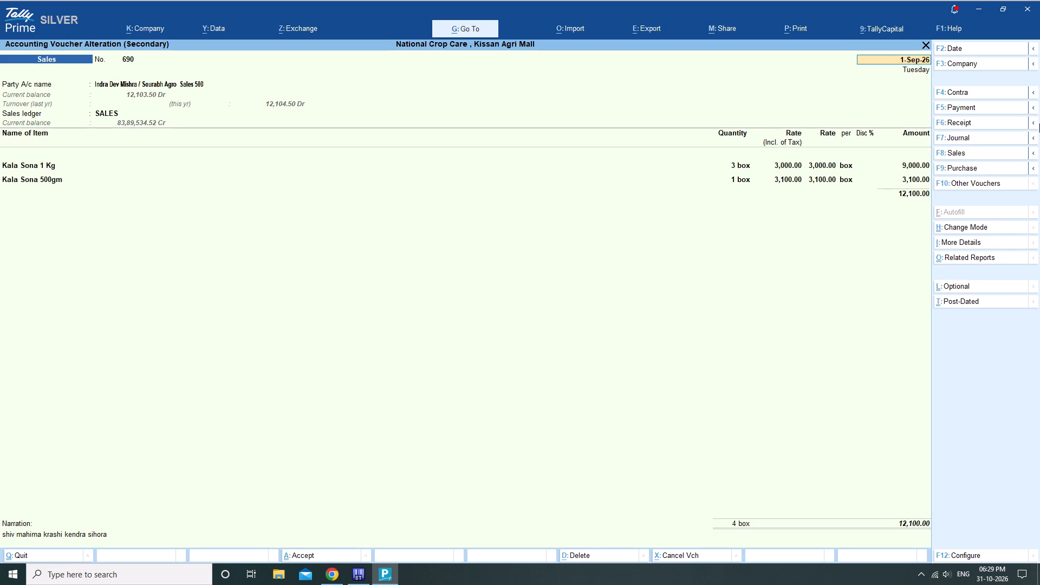
{"action": "key", "text": "Escape"}
{"action": "key", "text": "Escape"}
{"action": "key", "text": "Escape"}
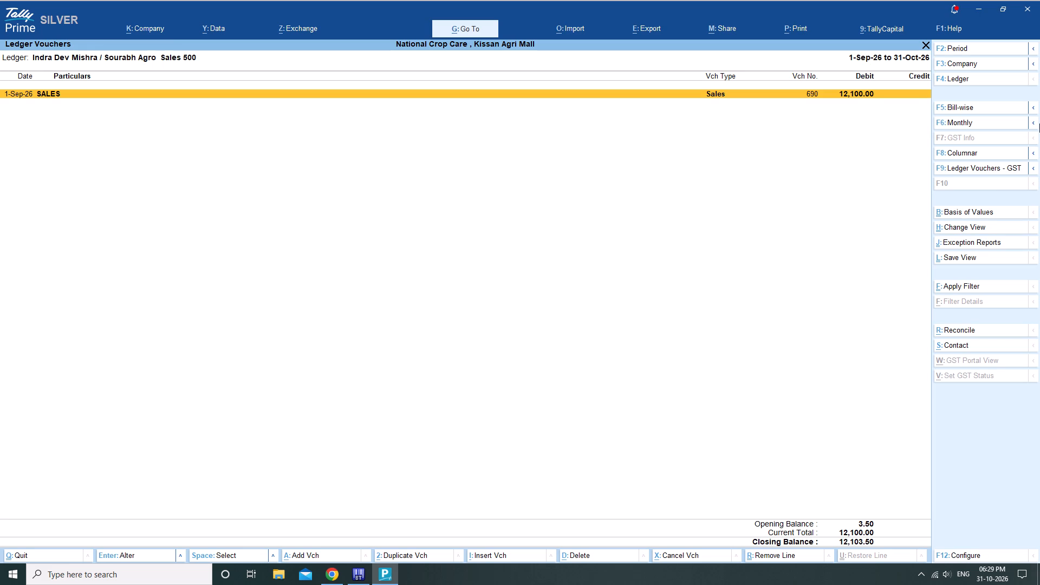
Set the ledger report period to start on 1-1-25, keeping the end date 31-10-2026.
{"action": "key", "text": "F2"}
{"action": "type", "text": "1.1."}
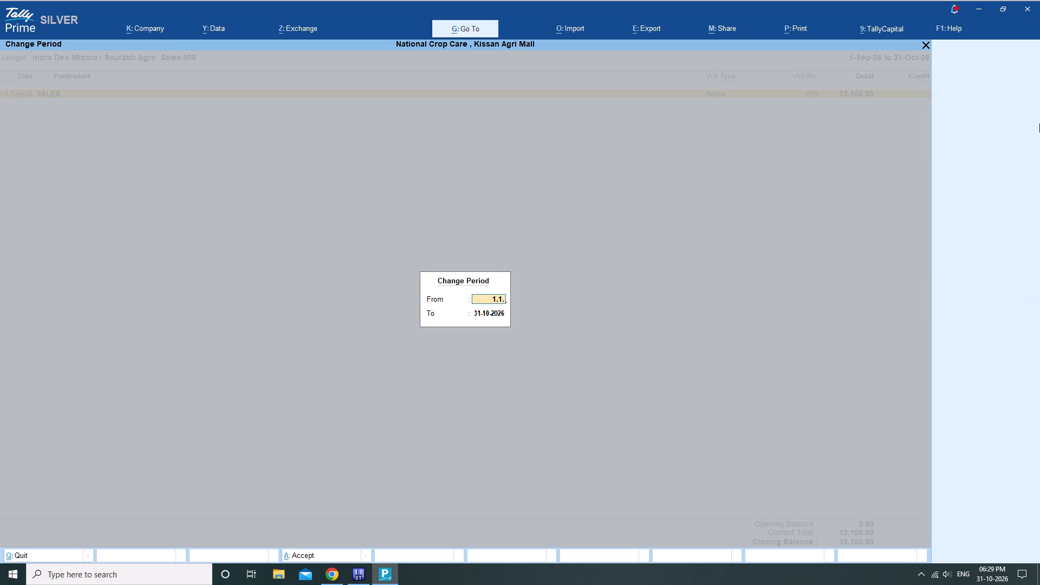
{"action": "type", "text": "25"}
{"action": "key", "text": "Return"}
{"action": "key", "text": "Return"}
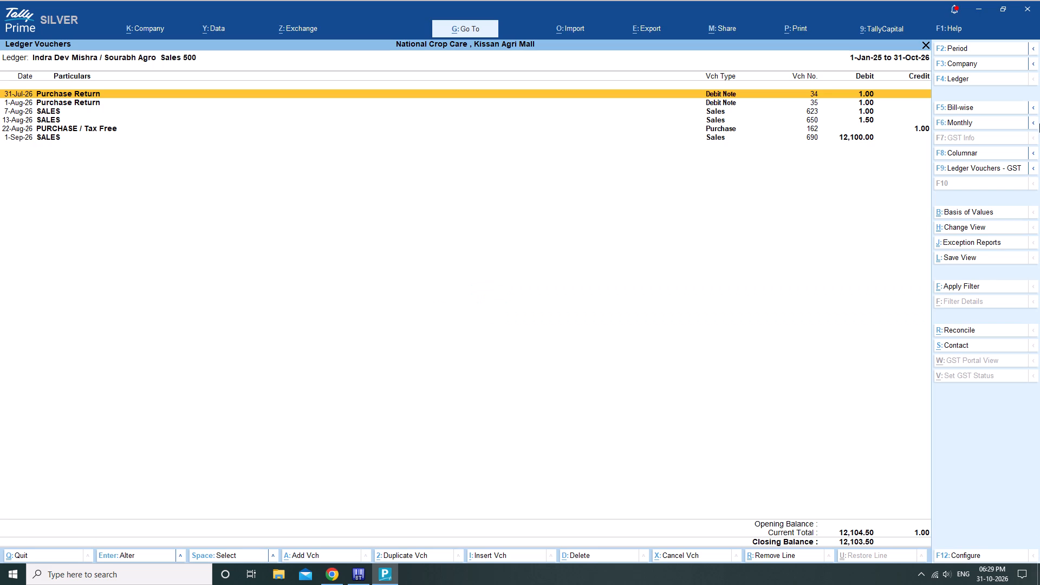
Open the 13-Aug-26 sales voucher 650 to check its items and rates, and return to the ledger's voucher list.
{"action": "key", "text": "Down"}
{"action": "key", "text": "Down"}
{"action": "key", "text": "Down"}
{"action": "key", "text": "Return"}
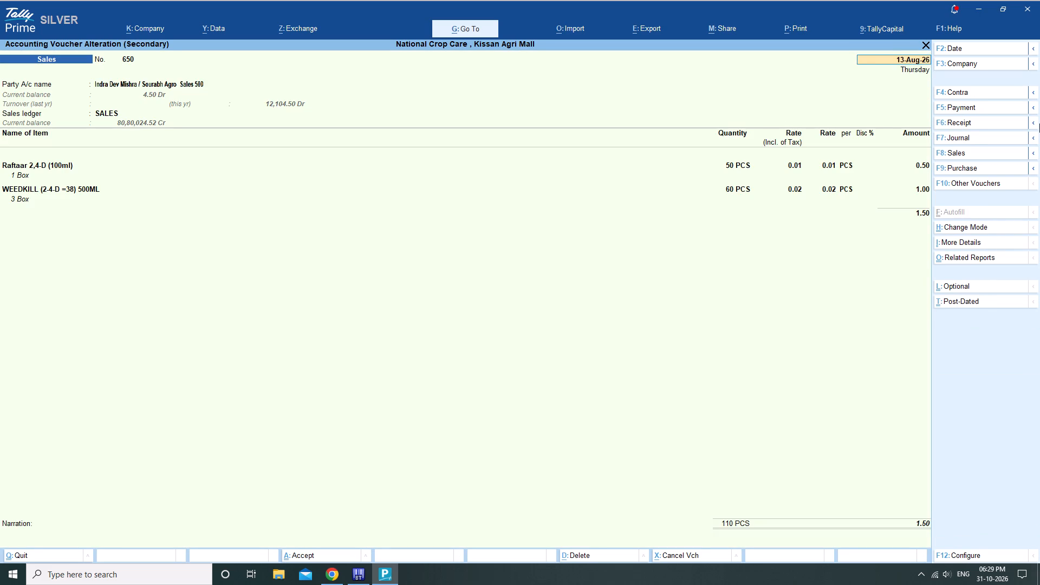
{"action": "key", "text": "Escape"}
{"action": "key", "text": "Escape"}
{"action": "key", "text": "Escape"}
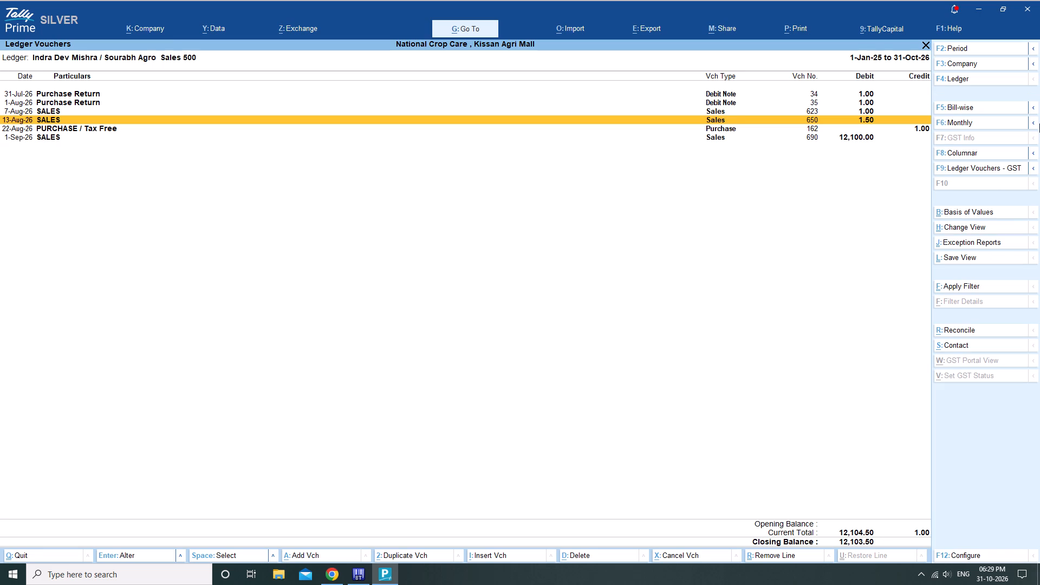
Open the 7-Aug-26 sales voucher 623 for alteration and keep its date, party account, and dispatch, order and export details.
{"action": "key", "text": "Up"}
{"action": "key", "text": "Return"}
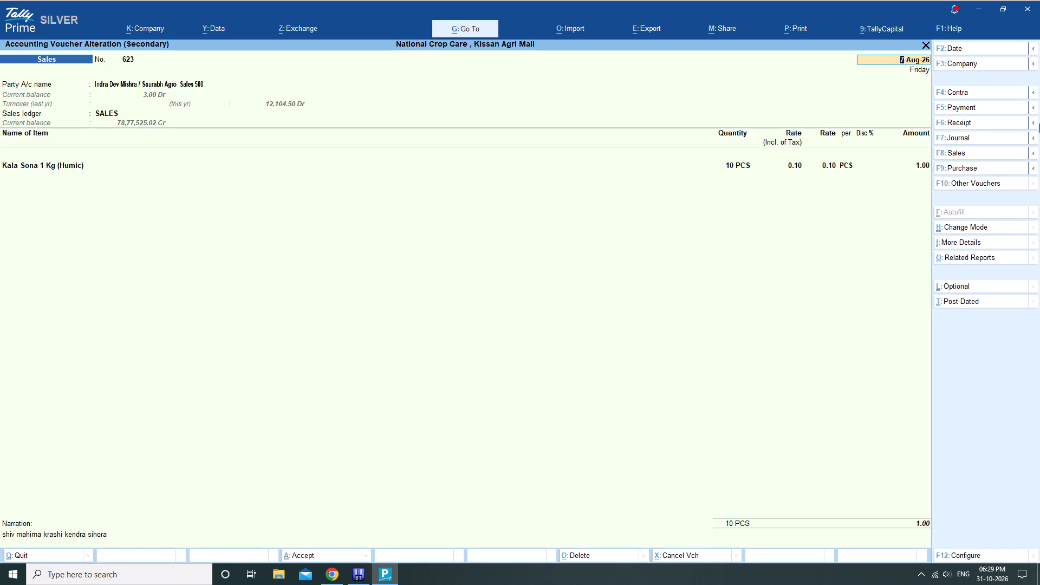
{"action": "key", "text": "Return"}
{"action": "key", "text": "Return"}
{"action": "key", "text": "Return"}
{"action": "key", "text": "Return"}
{"action": "key", "text": "Return"}
{"action": "key", "text": "Return"}
{"action": "key", "text": "Return"}
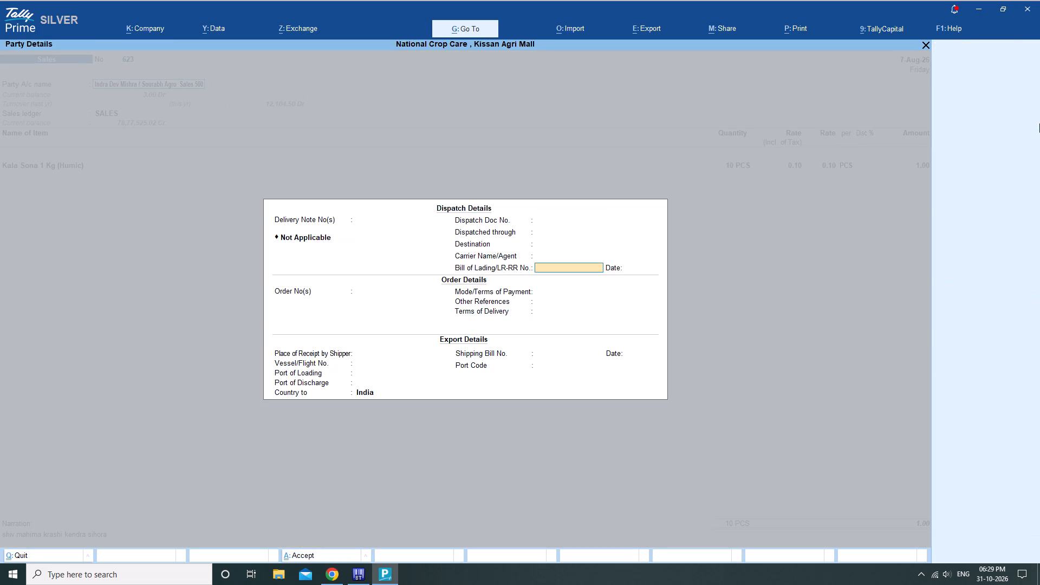
{"action": "key", "text": "Return"}
{"action": "key", "text": "Return"}
{"action": "key", "text": "Return"}
{"action": "key", "text": "Return"}
{"action": "key", "text": "Return"}
{"action": "key", "text": "Return"}
{"action": "key", "text": "Return"}
{"action": "key", "text": "Return"}
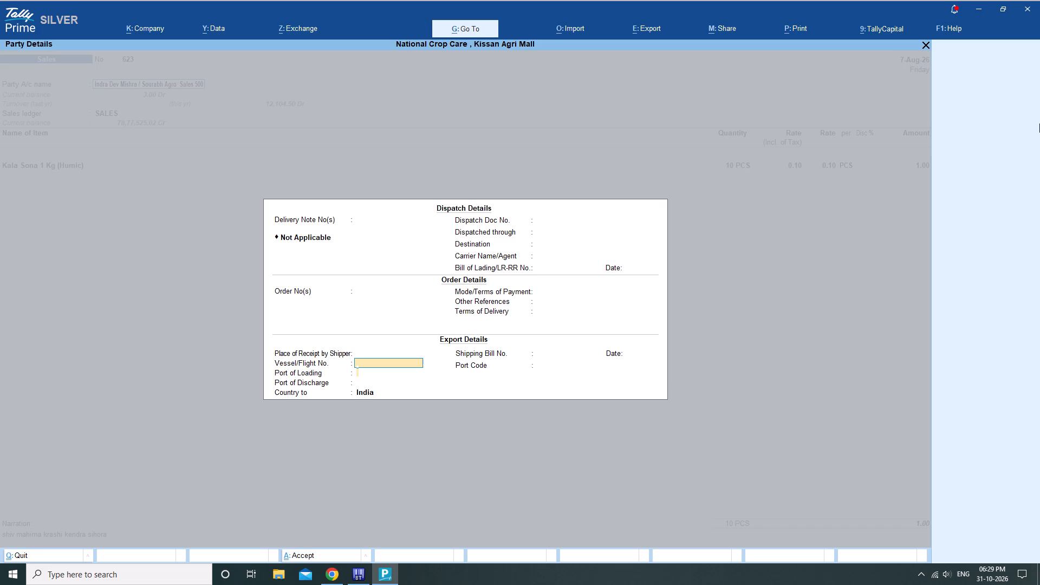
{"action": "key", "text": "Return"}
{"action": "key", "text": "Return"}
{"action": "key", "text": "Return"}
{"action": "key", "text": "Return"}
{"action": "key", "text": "Return"}
{"action": "key", "text": "Return"}
{"action": "key", "text": "Return"}
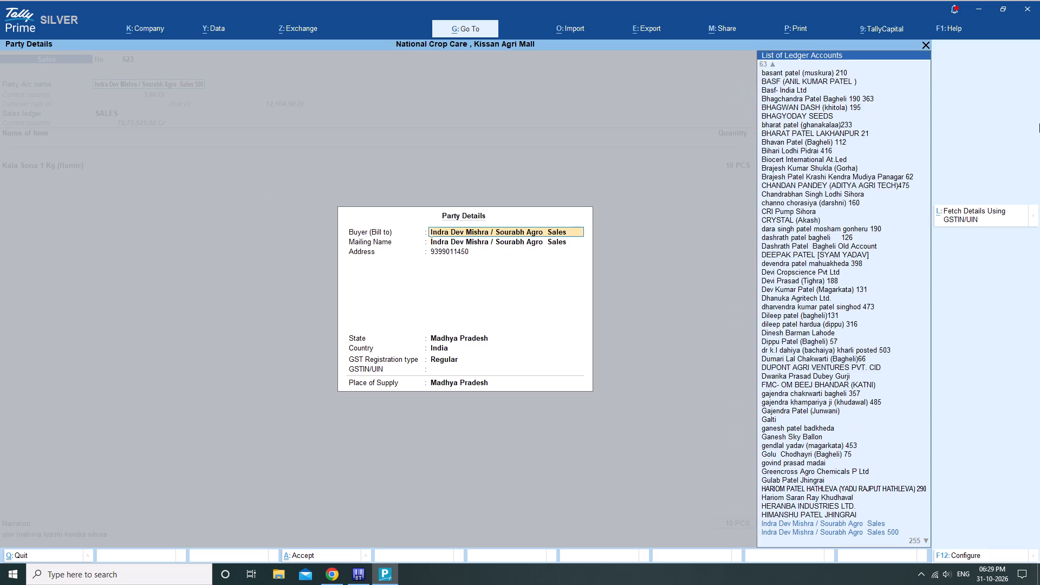
Keep the buyer's party details and the SALES ledger in voucher 623, advancing to its item line.
{"action": "key", "text": "Return"}
{"action": "key", "text": "Return"}
{"action": "key", "text": "Return"}
{"action": "key", "text": "Return"}
{"action": "key", "text": "Return"}
{"action": "key", "text": "Return"}
{"action": "key", "text": "Return"}
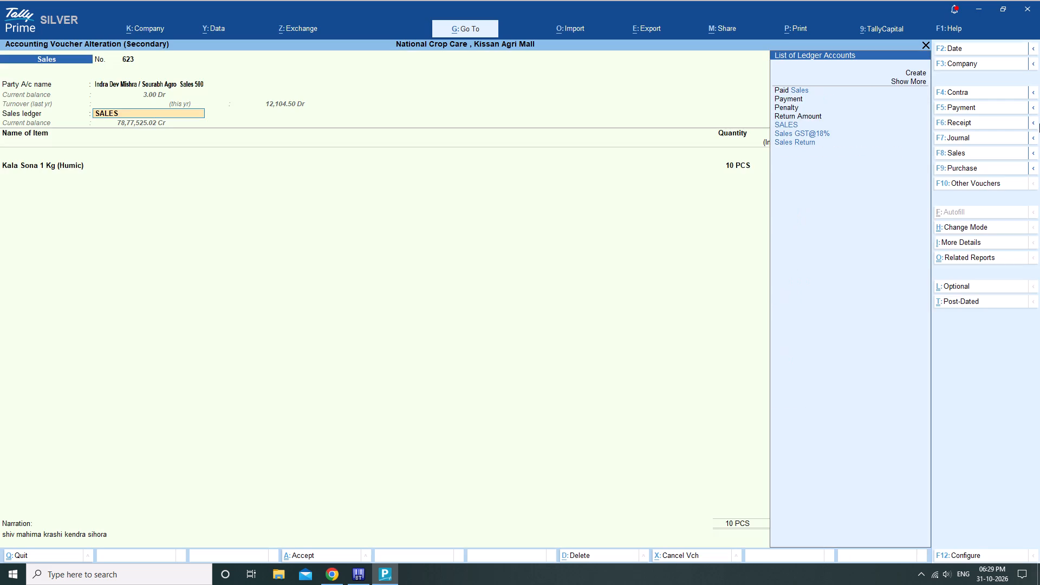
{"action": "key", "text": "Return"}
Set the rate of the Kala Sona 1 Kg (Humic) item to 300 per PCS, keeping its quantity and location.
{"action": "key", "text": "Return"}
{"action": "key", "text": "Return"}
{"action": "key", "text": "Return"}
{"action": "key", "text": "Return"}
{"action": "key", "text": "Return"}
{"action": "key", "text": "Return"}
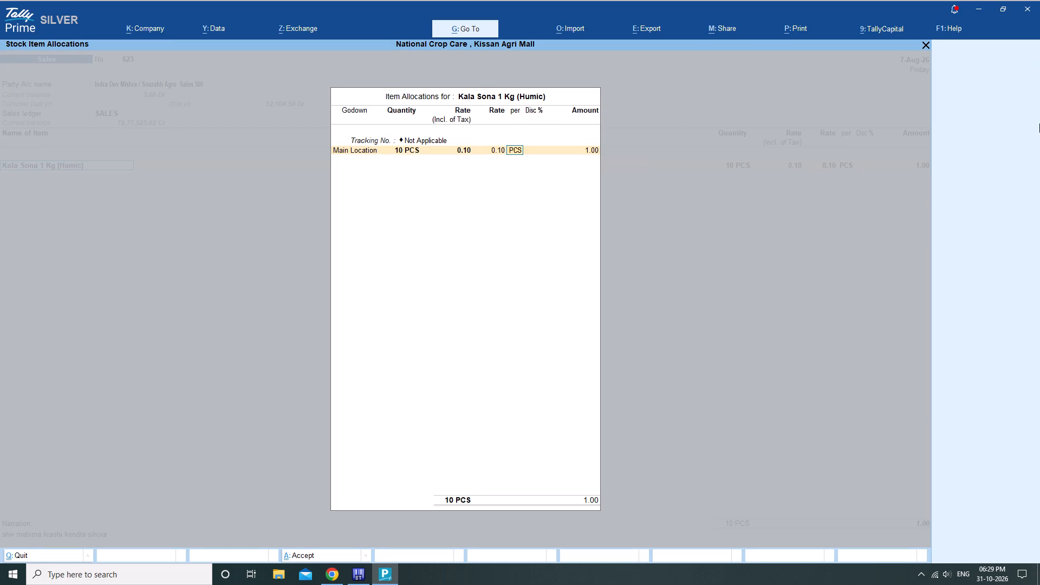
{"action": "key", "text": "BackSpace"}
{"action": "type", "text": "300"}
{"action": "key", "text": "Return"}
{"action": "key", "text": "Return"}
{"action": "key", "text": "Return"}
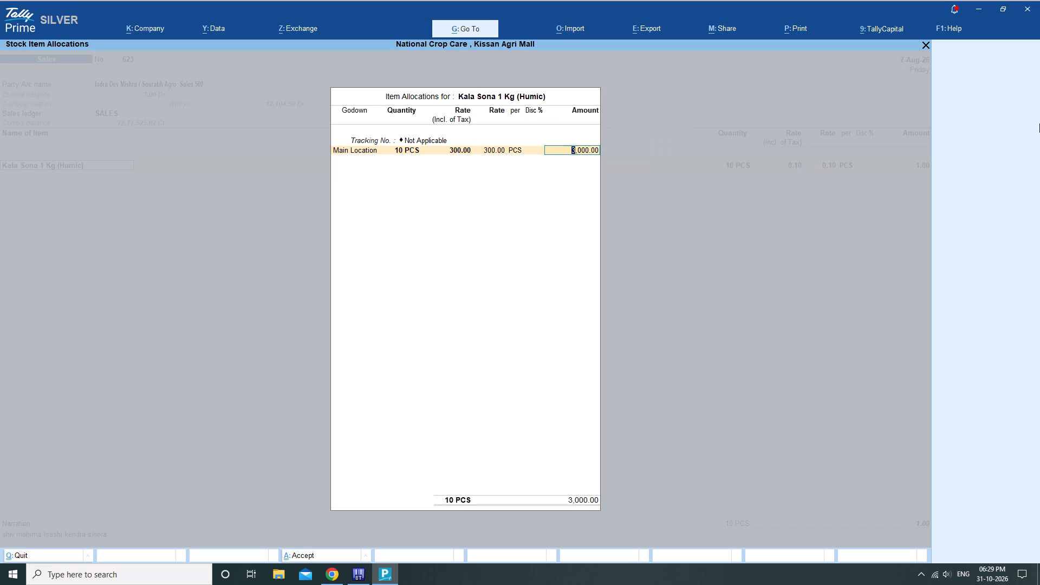
{"action": "key", "text": "Return"}
{"action": "key", "text": "Return"}
{"action": "key", "text": "Return"}
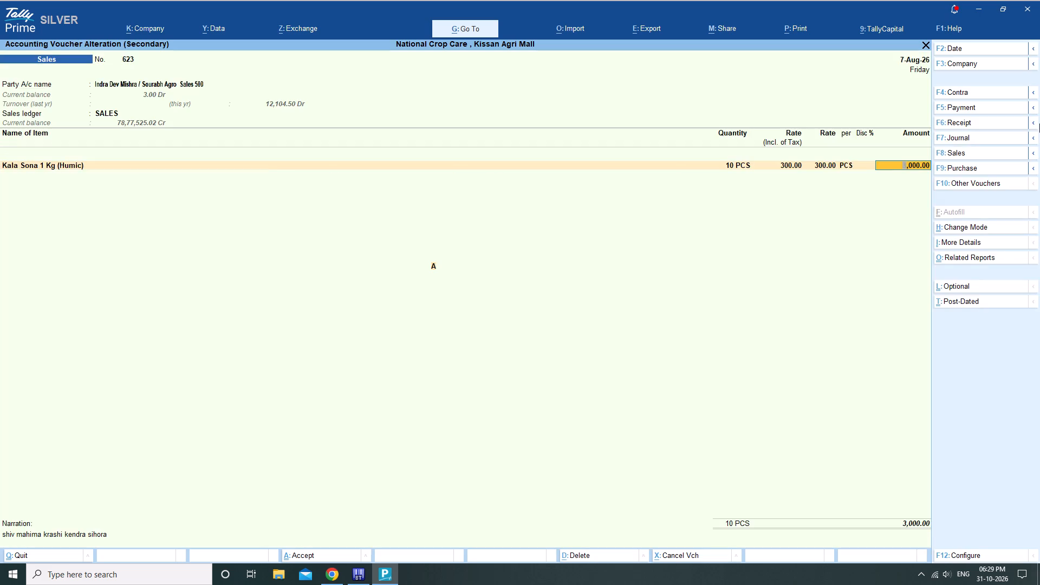
End the item list, keep the narration and save the altered sales voucher 623.
{"action": "key", "text": "Return"}
{"action": "key", "text": "Return"}
{"action": "key", "text": "Return"}
{"action": "key", "text": "Return"}
{"action": "key", "text": "Return"}
{"action": "key", "text": "Return"}
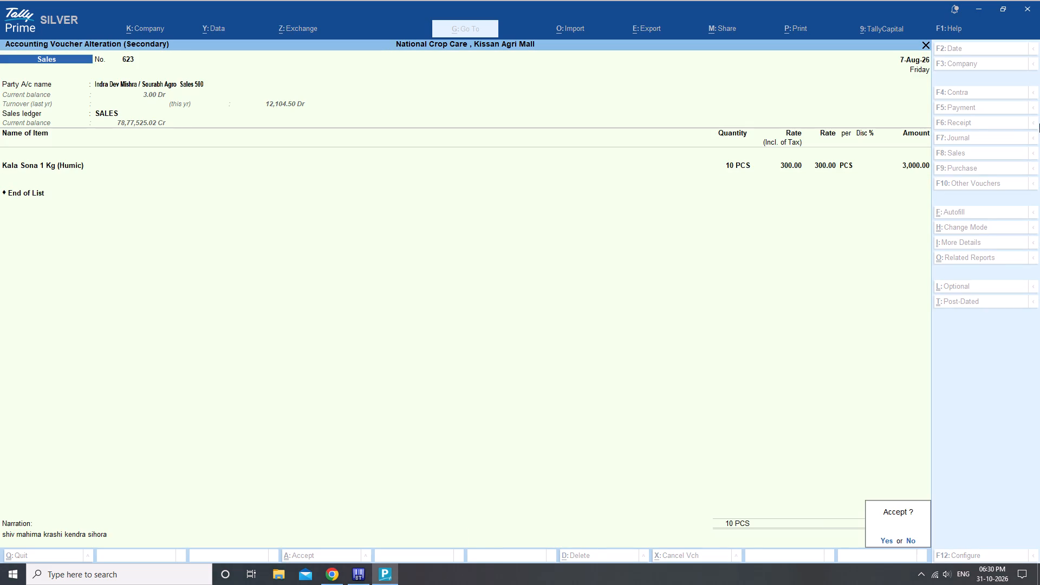
{"action": "key", "text": "Return"}
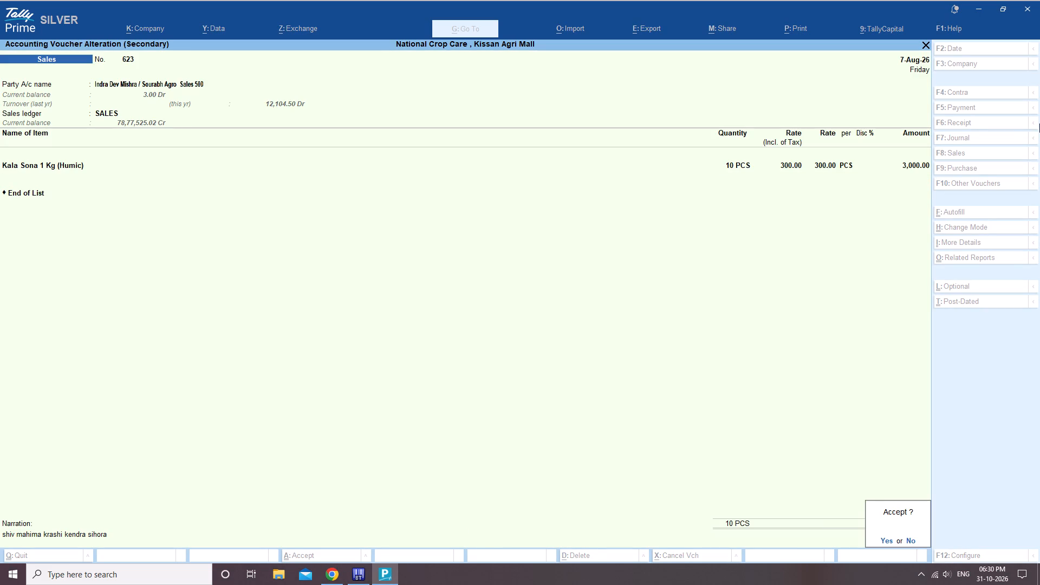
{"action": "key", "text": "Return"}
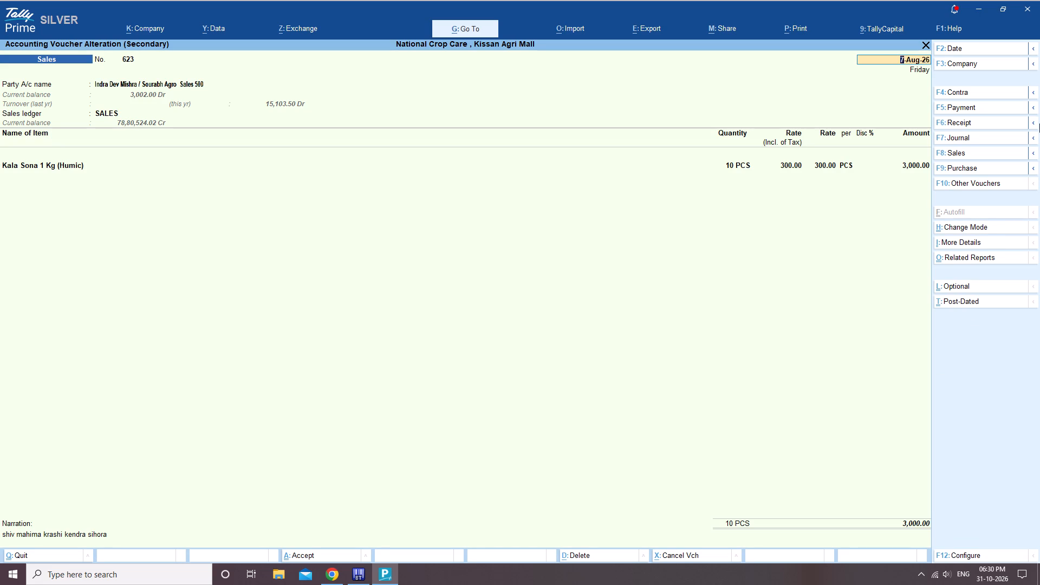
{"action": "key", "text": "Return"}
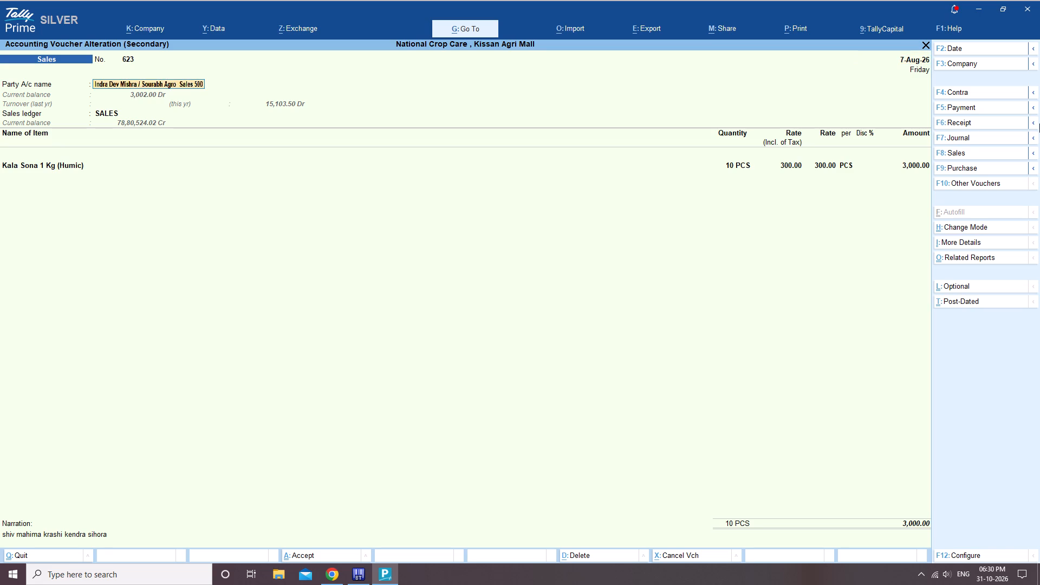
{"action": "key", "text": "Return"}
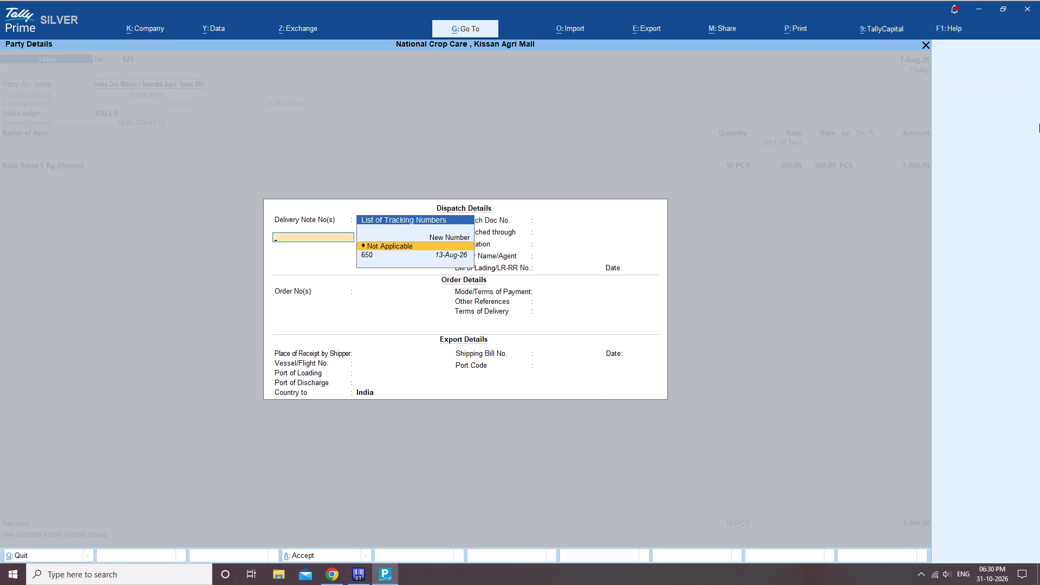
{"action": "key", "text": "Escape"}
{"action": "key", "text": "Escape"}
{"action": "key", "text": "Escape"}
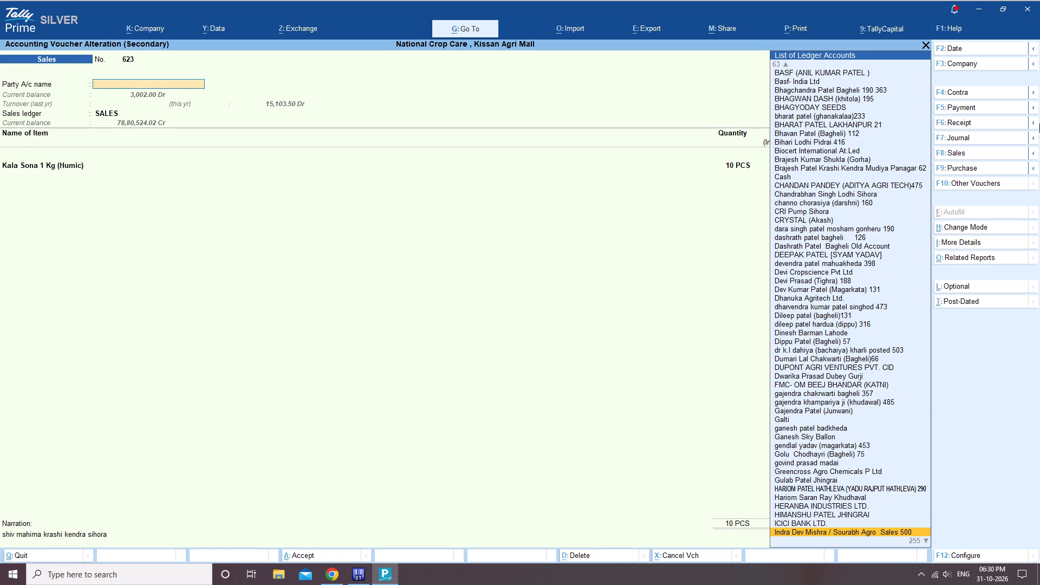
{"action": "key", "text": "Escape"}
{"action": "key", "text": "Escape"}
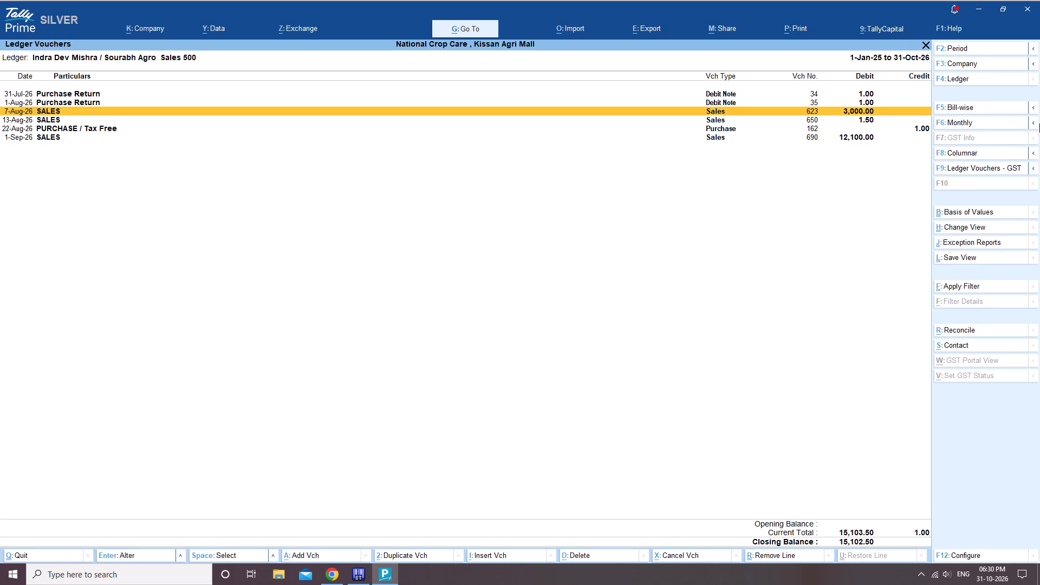
Open the 31-Jul-26 debit note 34 to check its item and rate, and return to the ledger's voucher list.
{"action": "key", "text": "Up"}
{"action": "key", "text": "Up"}
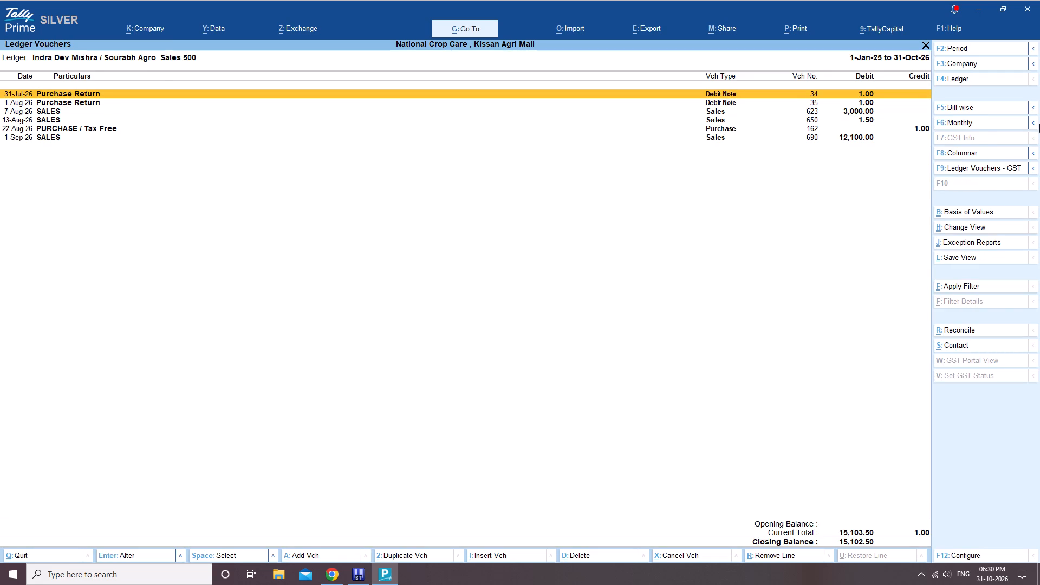
{"action": "key", "text": "Return"}
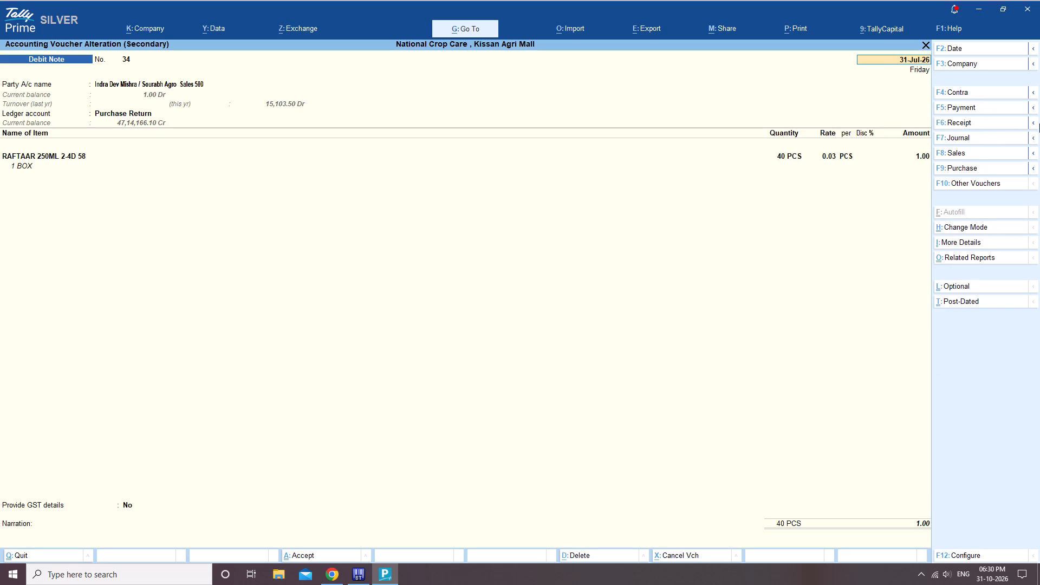
{"action": "key", "text": "Escape"}
{"action": "key", "text": "Escape"}
{"action": "key", "text": "Escape"}
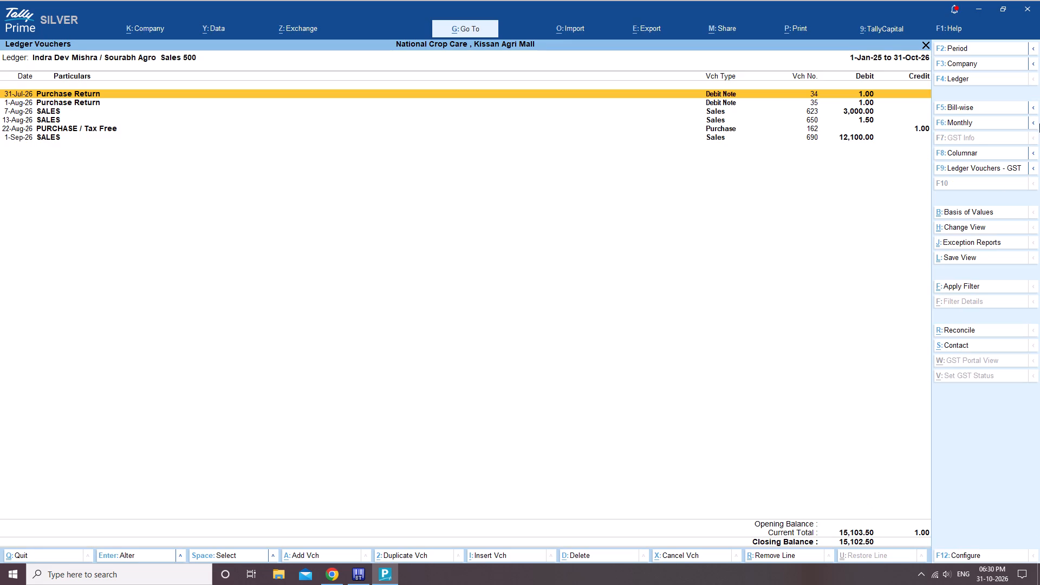
Reopen debit note 34 for alteration and keep its date, party account, and dispatch, order, original invoice and export/import details.
{"action": "key", "text": "Return"}
{"action": "key", "text": "Return"}
{"action": "key", "text": "Return"}
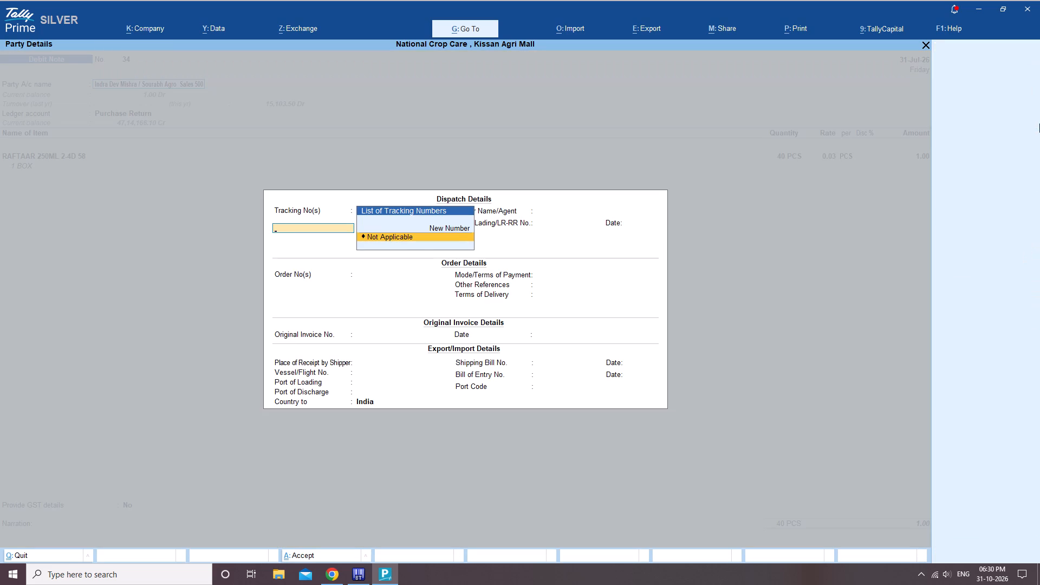
{"action": "key", "text": "Return"}
{"action": "key", "text": "Return"}
{"action": "key", "text": "Return"}
{"action": "key", "text": "Return"}
{"action": "key", "text": "Return"}
{"action": "key", "text": "Return"}
{"action": "key", "text": "Return"}
{"action": "key", "text": "Return"}
{"action": "key", "text": "Return"}
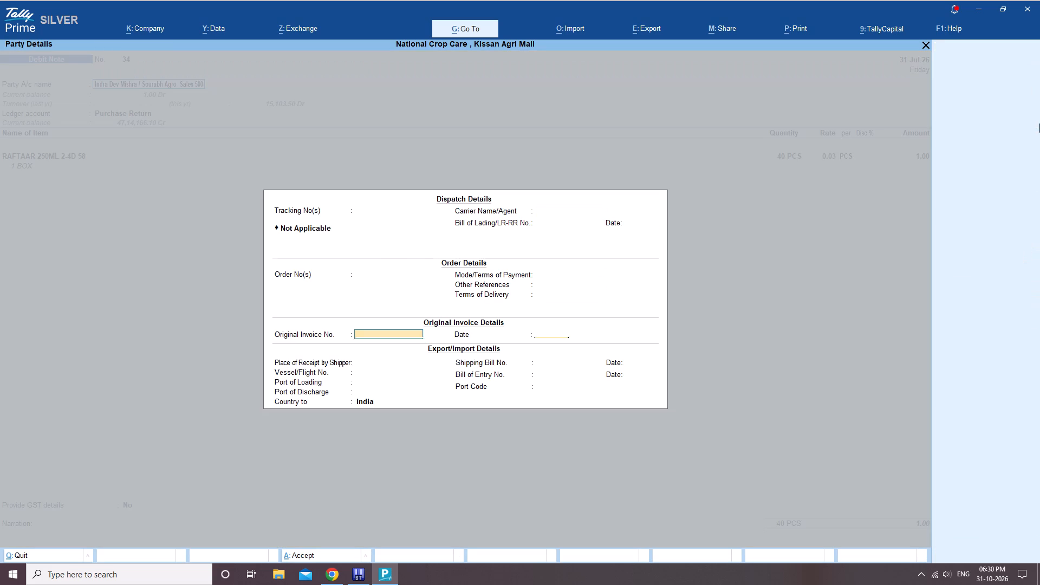
{"action": "key", "text": "Return"}
{"action": "key", "text": "Return"}
{"action": "key", "text": "Return"}
{"action": "key", "text": "Return"}
{"action": "key", "text": "Return"}
{"action": "key", "text": "Return"}
{"action": "key", "text": "Return"}
{"action": "key", "text": "Return"}
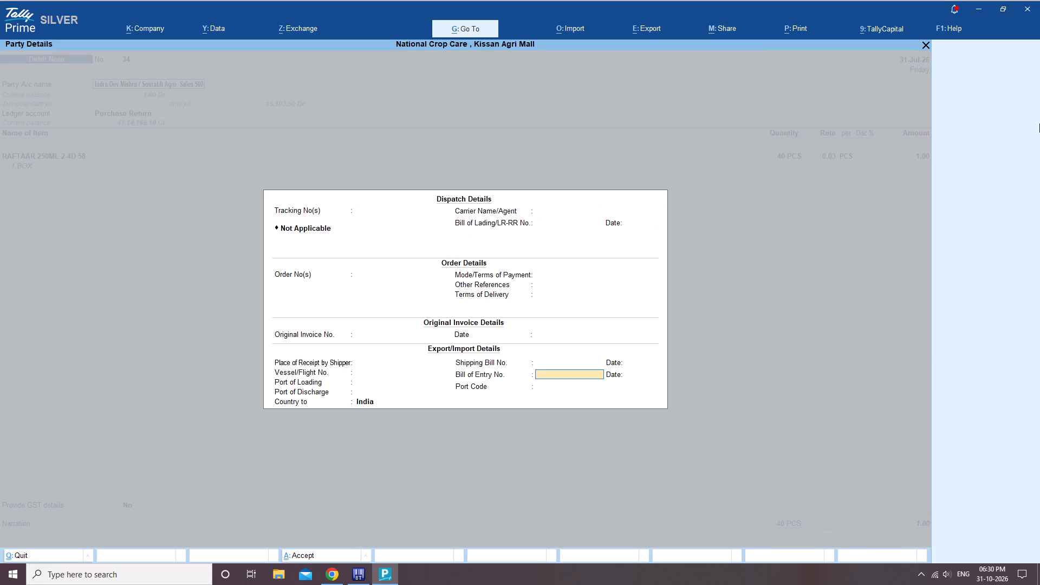
{"action": "key", "text": "Return"}
{"action": "key", "text": "Return"}
Keep the buyer's party details and the Purchase Return ledger in debit note 34, advancing to its RAFTAAR 250ML 2-4D 58 item line.
{"action": "key", "text": "Return"}
{"action": "key", "text": "Return"}
{"action": "key", "text": "Return"}
{"action": "key", "text": "Return"}
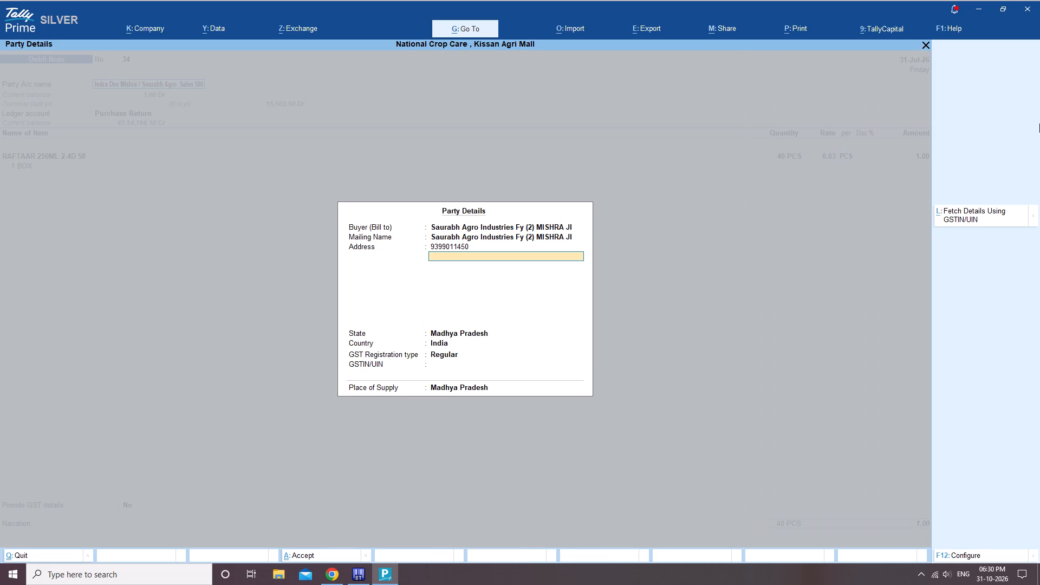
{"action": "key", "text": "Return"}
{"action": "key", "text": "Return"}
{"action": "key", "text": "Return"}
{"action": "key", "text": "Return"}
{"action": "key", "text": "Return"}
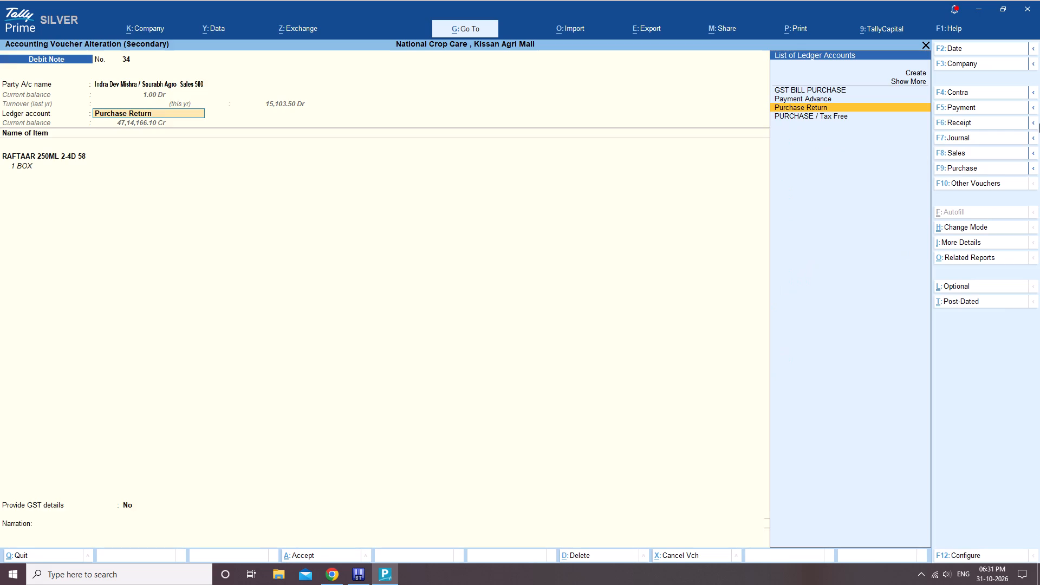
{"action": "key", "text": "Return"}
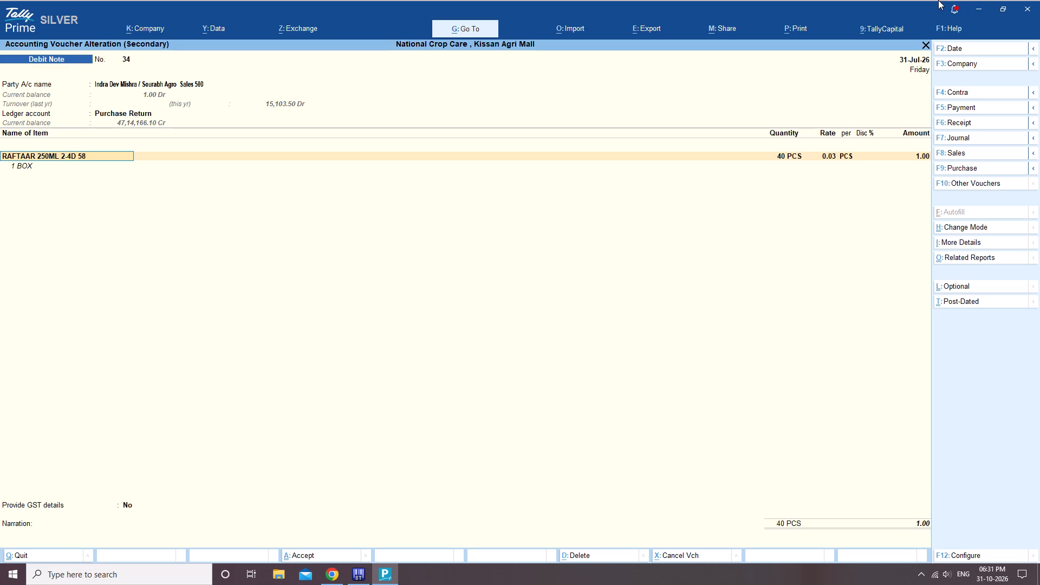
Open the Stock Query report from the list of reports, leaving the debit note open.
{"action": "left_click", "coordinate": [486, 30]}
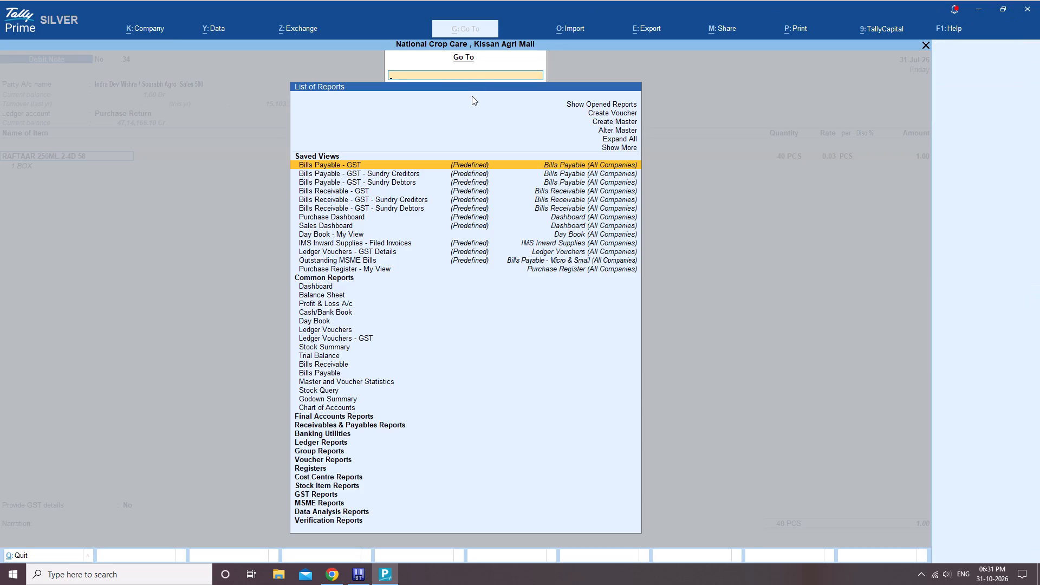
{"action": "key", "text": "Down"}
{"action": "key", "text": "Down"}
{"action": "key", "text": "Down"}
{"action": "key", "text": "Down"}
{"action": "key", "text": "Down"}
{"action": "key", "text": "Down"}
{"action": "key", "text": "Down"}
{"action": "key", "text": "Down"}
{"action": "key", "text": "Down"}
{"action": "key", "text": "Down"}
{"action": "key", "text": "Down"}
{"action": "key", "text": "Down"}
{"action": "key", "text": "Down"}
{"action": "key", "text": "Down"}
{"action": "key", "text": "Down"}
{"action": "key", "text": "Down"}
{"action": "key", "text": "Down"}
{"action": "key", "text": "Down"}
{"action": "key", "text": "Down"}
{"action": "key", "text": "Down"}
{"action": "key", "text": "Down"}
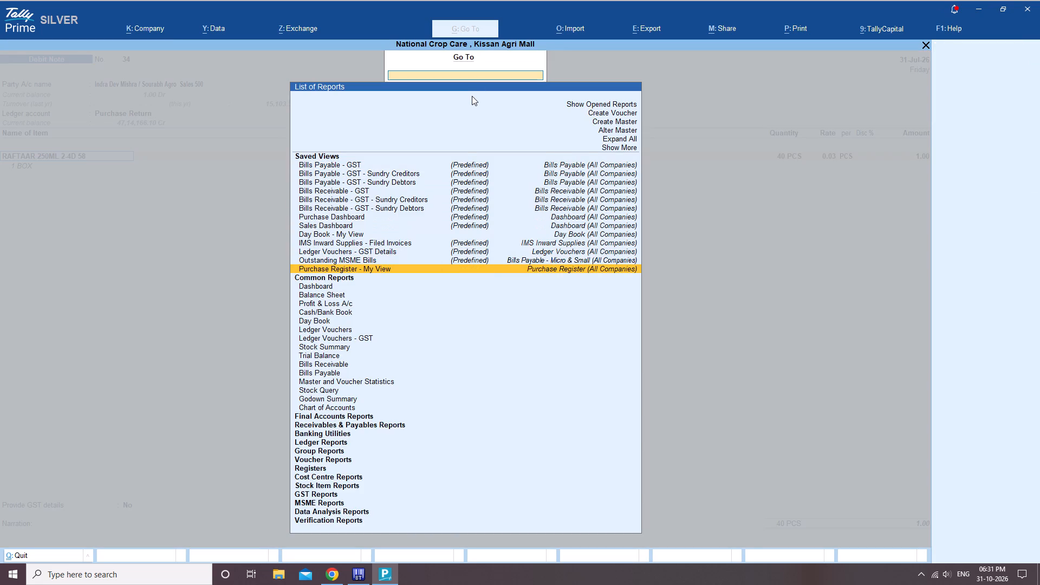
{"action": "key", "text": "Down"}
{"action": "key", "text": "Down"}
{"action": "key", "text": "Down"}
{"action": "key", "text": "Down"}
{"action": "key", "text": "Down"}
{"action": "key", "text": "Down"}
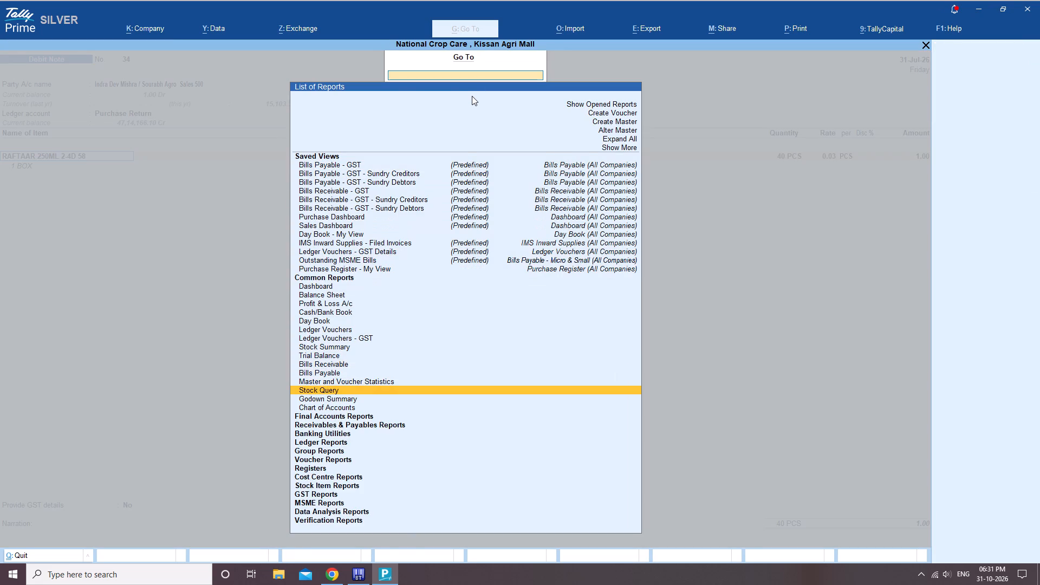
{"action": "key", "text": "Up"}
{"action": "key", "text": "Return"}
Search the stock items for "rafta" and show the stock query for RAFTAAR 250ML 2-4D 58.
{"action": "type", "text": "rafta"}
{"action": "key", "text": "Down"}
{"action": "key", "text": "Down"}
{"action": "key", "text": "Down"}
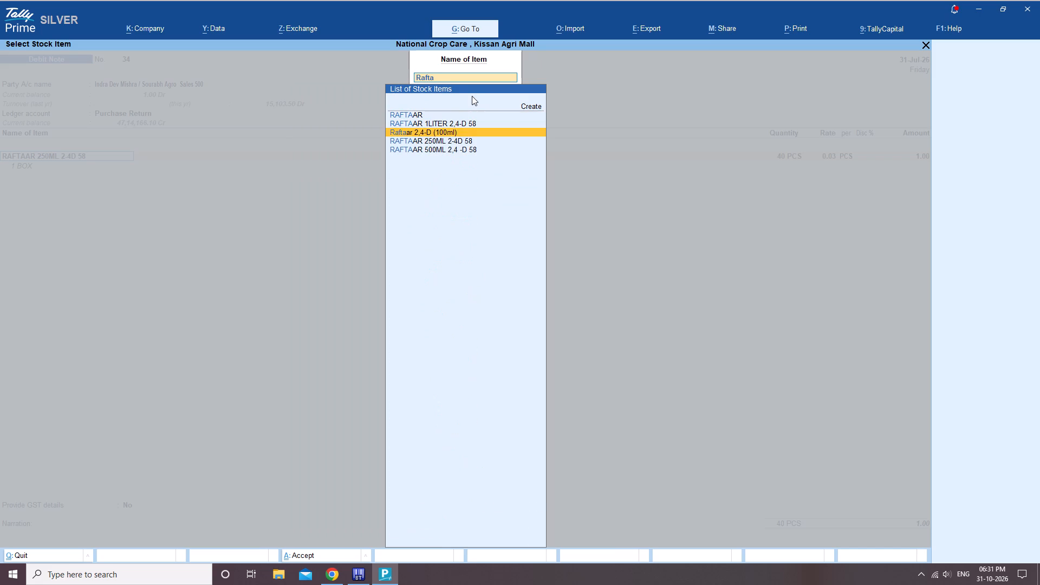
{"action": "key", "text": "Down"}
{"action": "key", "text": "Return"}
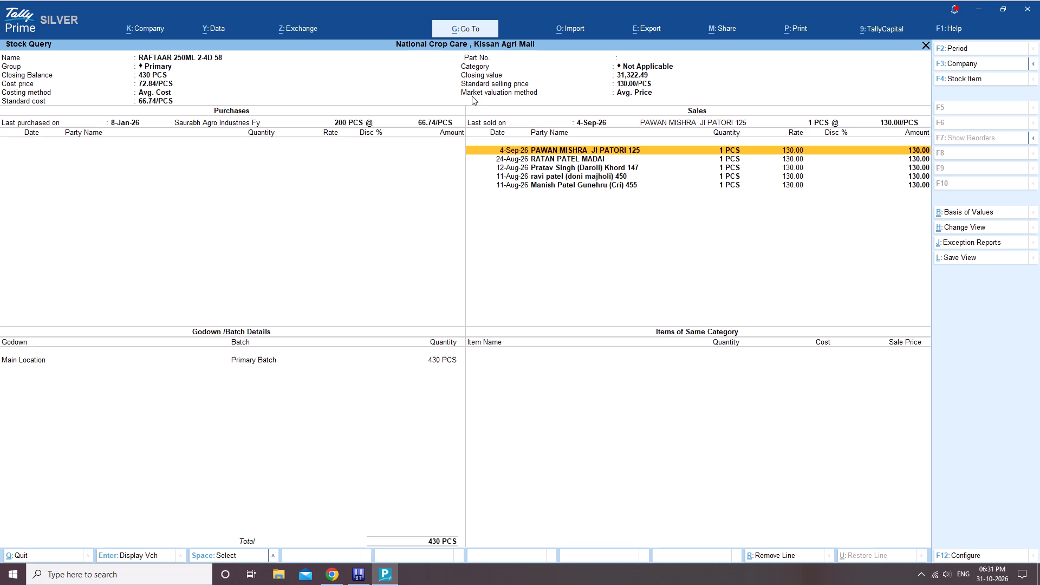
Set the stock query period to start on 1/1/25, keeping its end date.
{"action": "key", "text": "alt+F2"}
{"action": "type", "text": "1/1/25"}
{"action": "key", "text": "Return"}
{"action": "key", "text": "Return"}
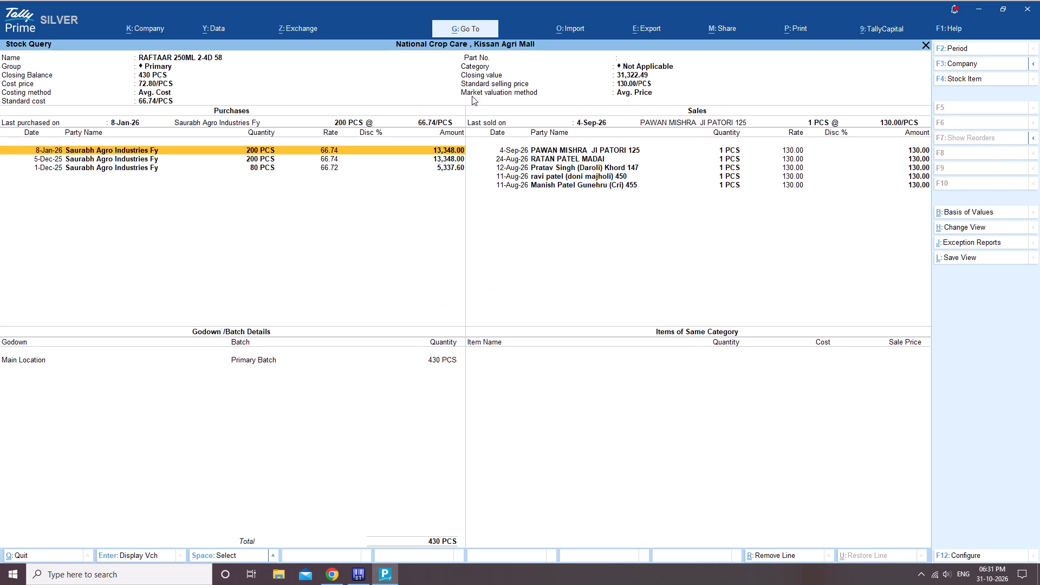
Open the 8-Jan-26 Saurabh Agro Industries Fy purchase voucher from the item's purchases to examine its rates.
{"action": "key", "text": "Down"}
{"action": "key", "text": "Up"}
{"action": "key", "text": "Return"}
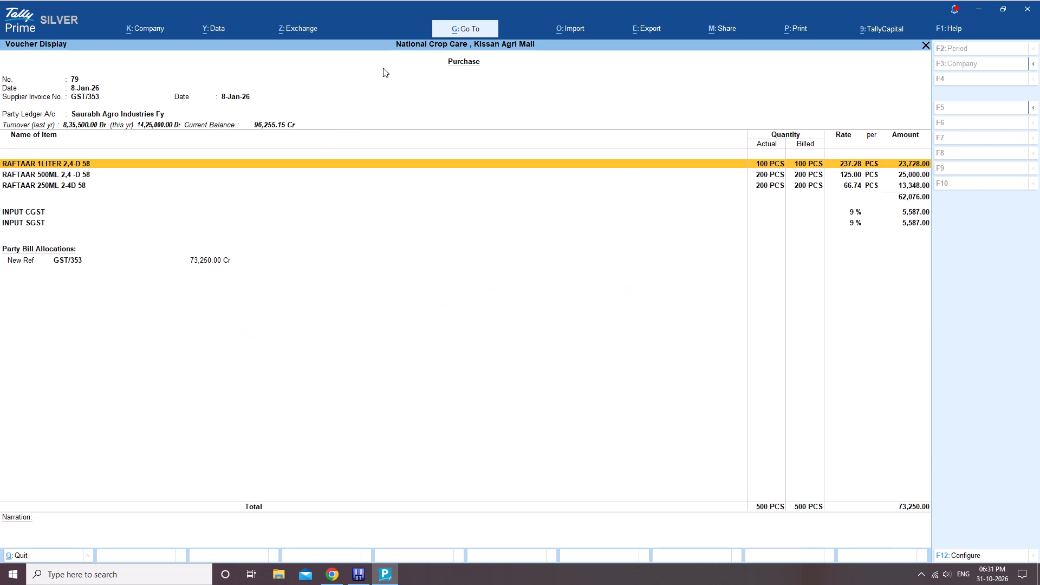
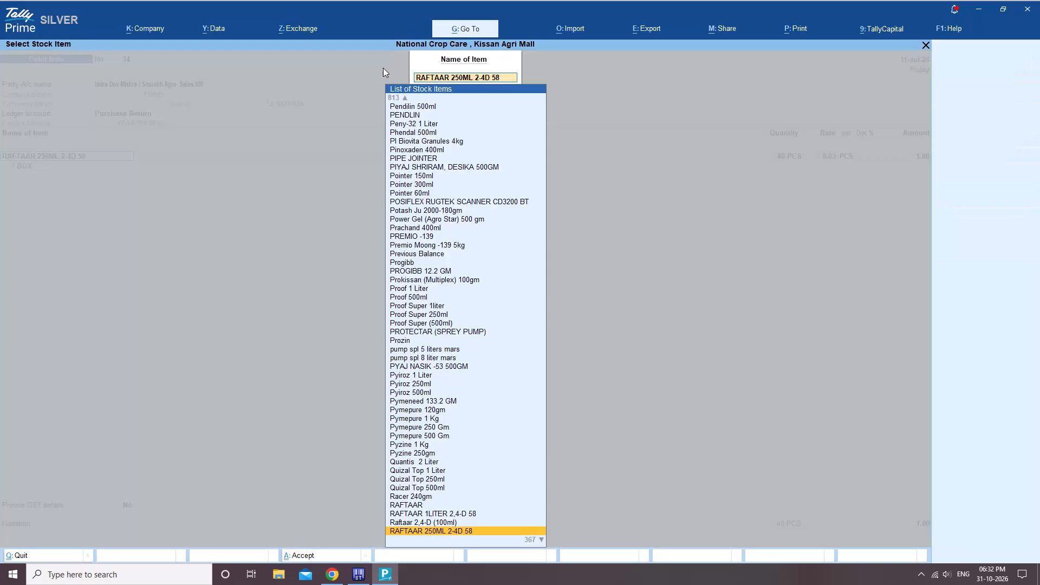
Return to debit note 34 and set the RAFTAAR 250ML 2-4D 58 item's rate to 85 per piece.
{"action": "key", "text": "Escape"}
{"action": "key", "text": "Escape"}
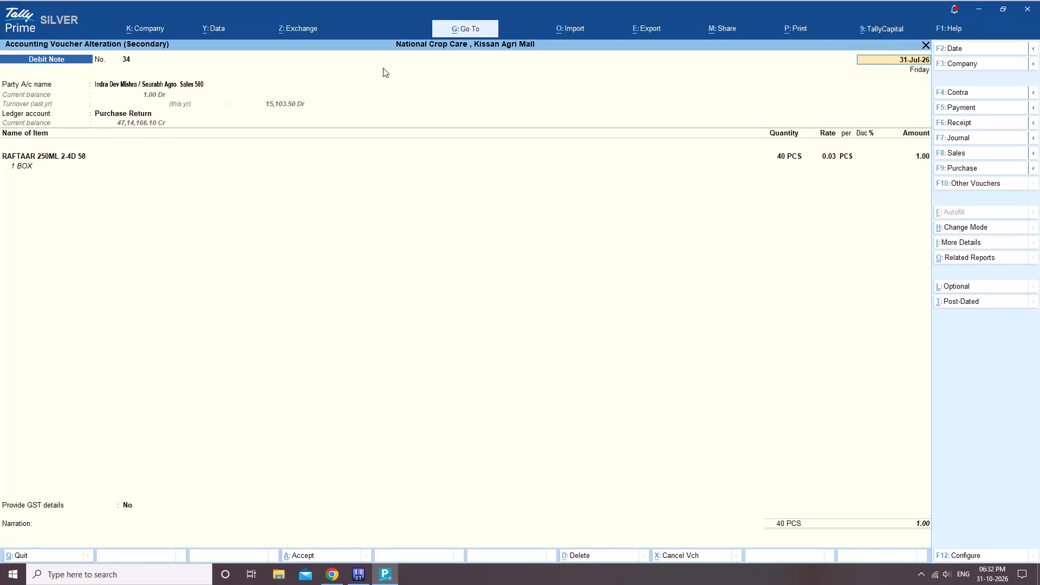
{"action": "left_click", "coordinate": [76, 152]}
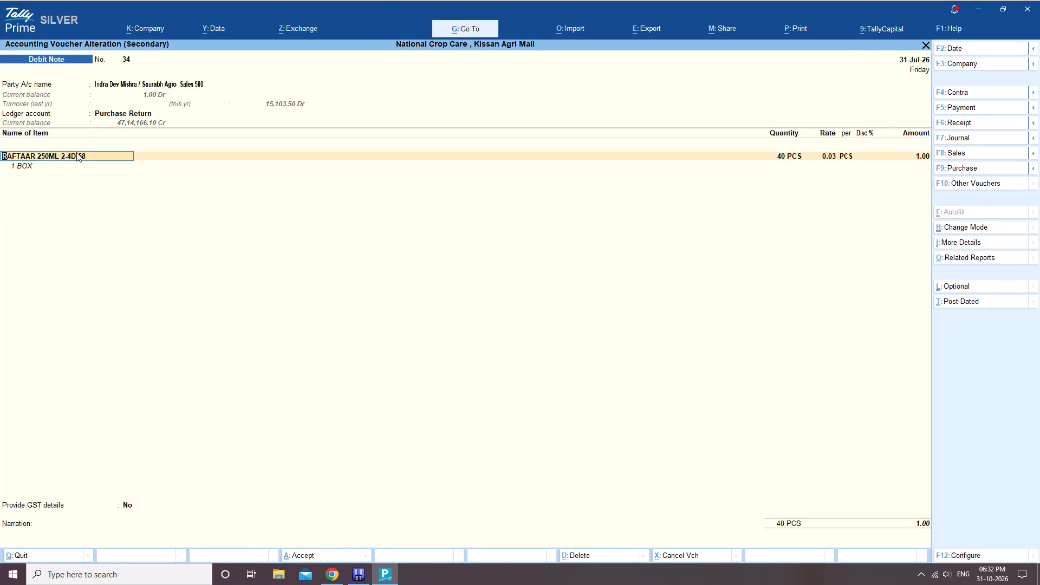
{"action": "key", "text": "Return"}
{"action": "key", "text": "Return"}
{"action": "key", "text": "Return"}
{"action": "key", "text": "Return"}
{"action": "type", "text": "85"}
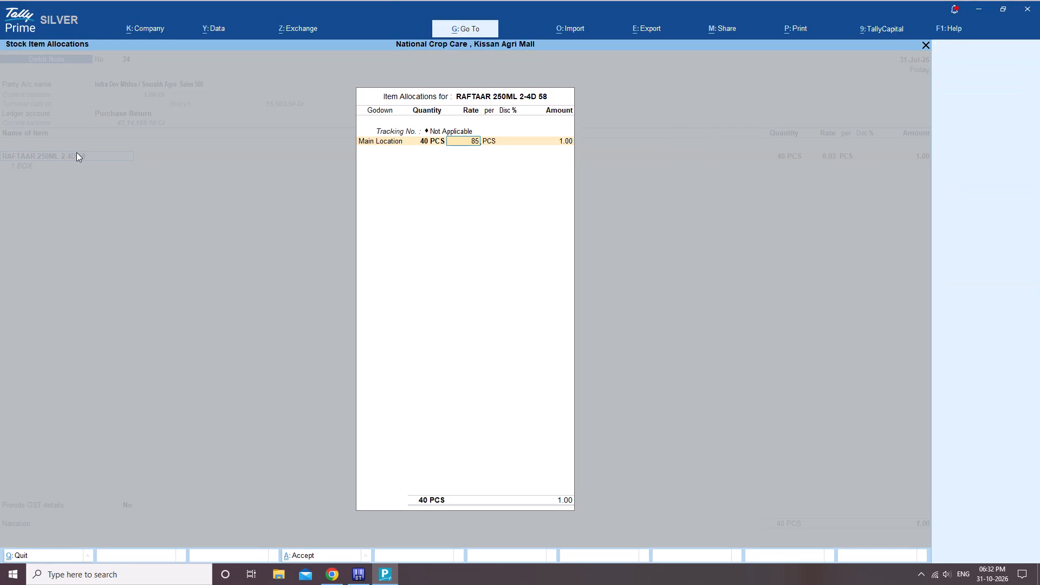
{"action": "key", "text": "Return"}
{"action": "key", "text": "Return"}
{"action": "key", "text": "Return"}
{"action": "key", "text": "Return"}
{"action": "key", "text": "Return"}
{"action": "key", "text": "Return"}
{"action": "key", "text": "Return"}
{"action": "key", "text": "Return"}
{"action": "key", "text": "Return"}
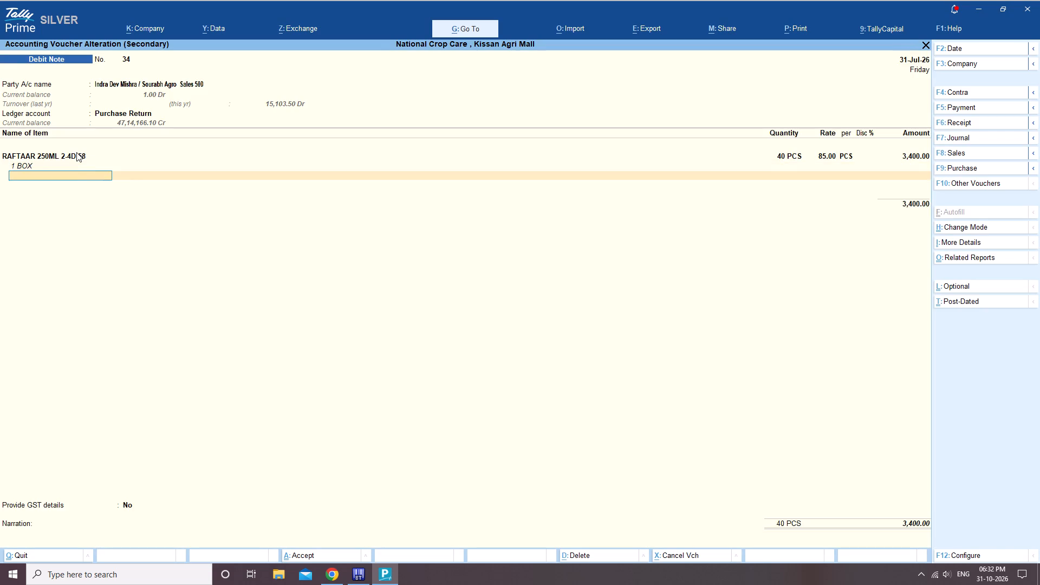
Finish the item list of debit note 34 and save the voucher with a blank narration.
{"action": "key", "text": "Return"}
{"action": "key", "text": "Return"}
{"action": "key", "text": "Return"}
{"action": "key", "text": "Return"}
{"action": "key", "text": "Return"}
{"action": "key", "text": "Return"}
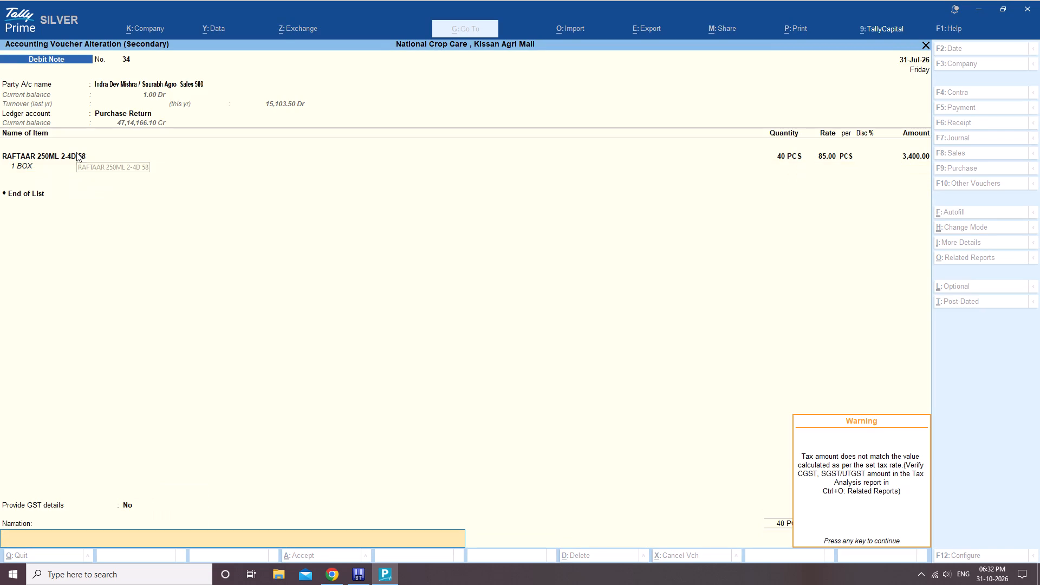
{"action": "key", "text": "Return"}
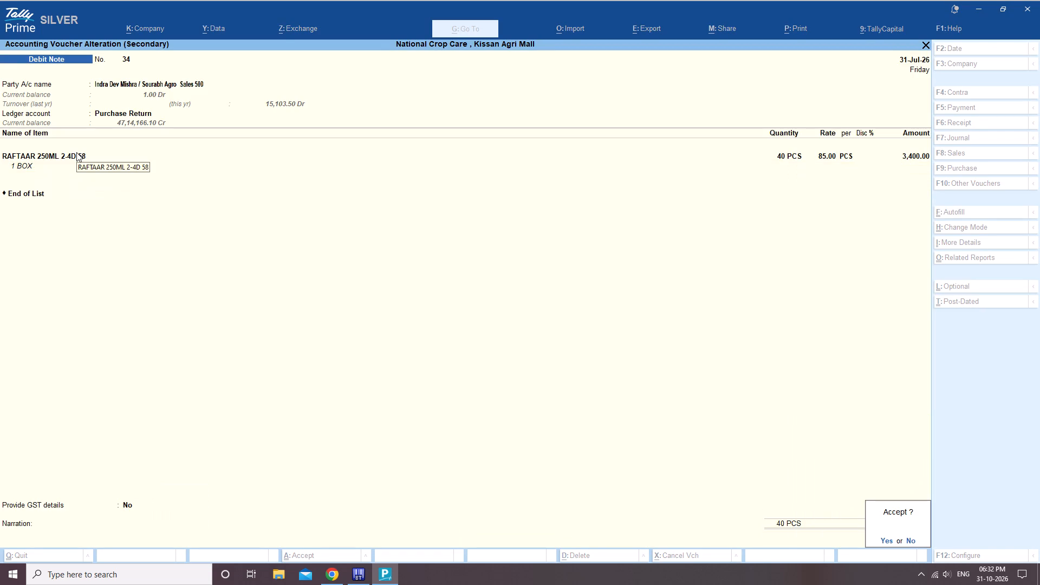
{"action": "key", "text": "Return"}
{"action": "key", "text": "Return"}
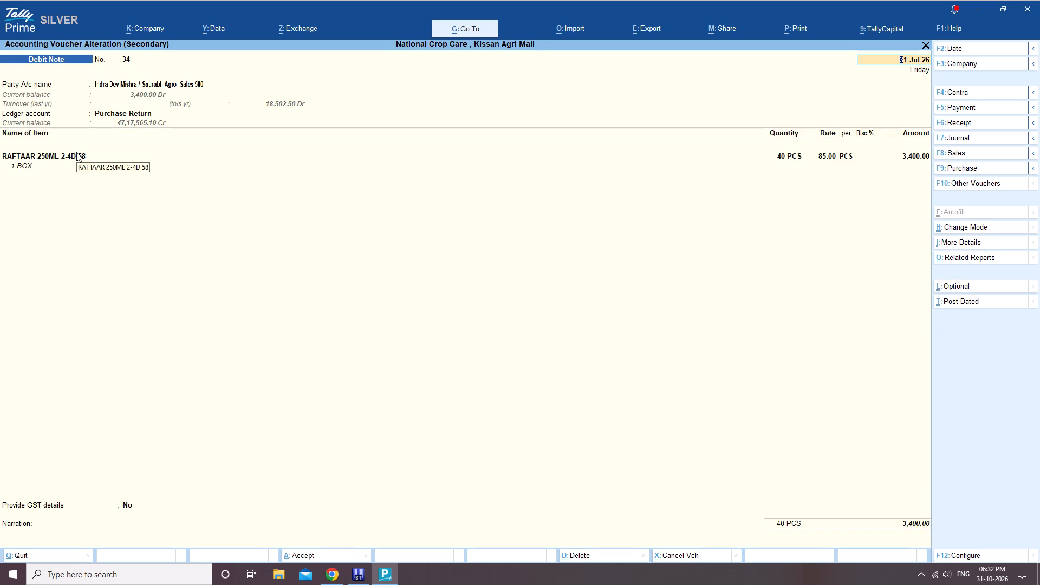
Open the 1-Aug-26 Purchase Return debit note 35 from the ledger's voucher list.
{"action": "key", "text": "Escape"}
{"action": "key", "text": "Escape"}
{"action": "key", "text": "Escape"}
{"action": "key", "text": "Down"}
{"action": "key", "text": "Return"}
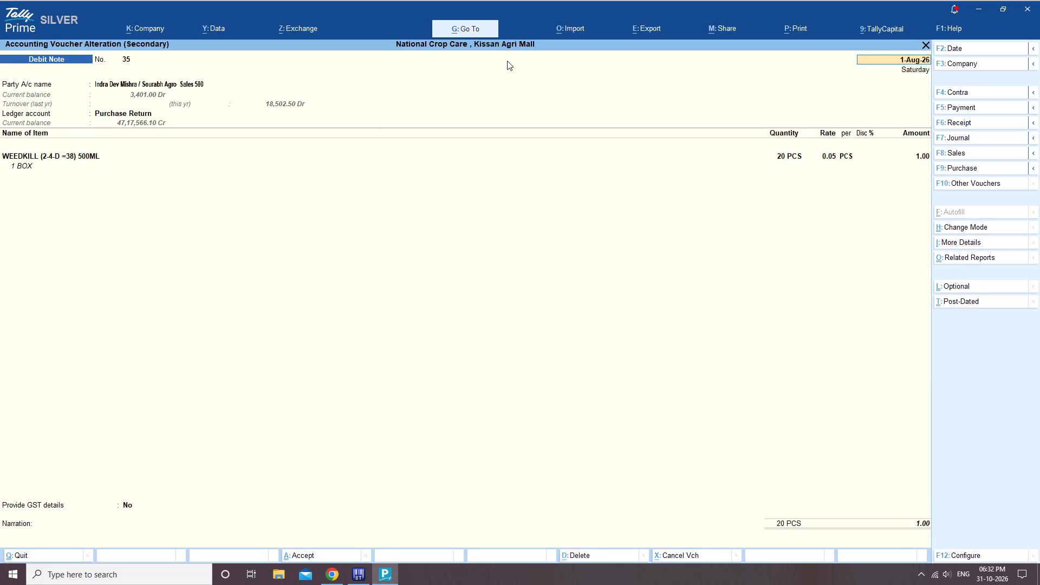
Open the Stock Query report from the list of reports, leaving debit note 35 open.
{"action": "left_click", "coordinate": [467, 27]}
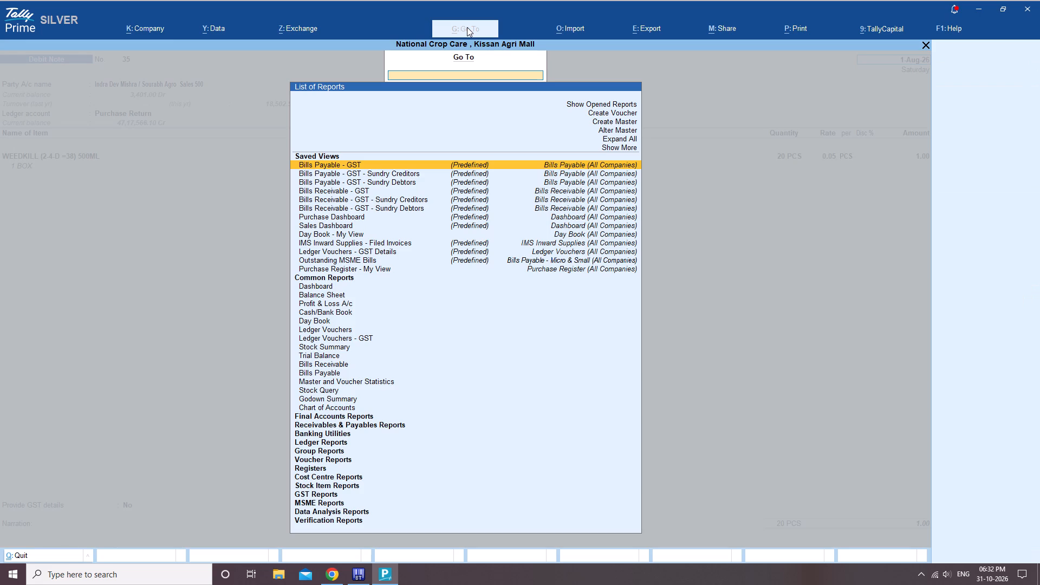
{"action": "key", "text": "Down"}
{"action": "key", "text": "Down"}
{"action": "key", "text": "Down"}
{"action": "key", "text": "Down"}
{"action": "key", "text": "Down"}
{"action": "key", "text": "Down"}
{"action": "key", "text": "Down"}
{"action": "key", "text": "Down"}
{"action": "key", "text": "Down"}
{"action": "key", "text": "Down"}
{"action": "key", "text": "Down"}
{"action": "key", "text": "Down"}
{"action": "key", "text": "Down"}
{"action": "key", "text": "Down"}
{"action": "key", "text": "Down"}
{"action": "key", "text": "Down"}
{"action": "key", "text": "Down"}
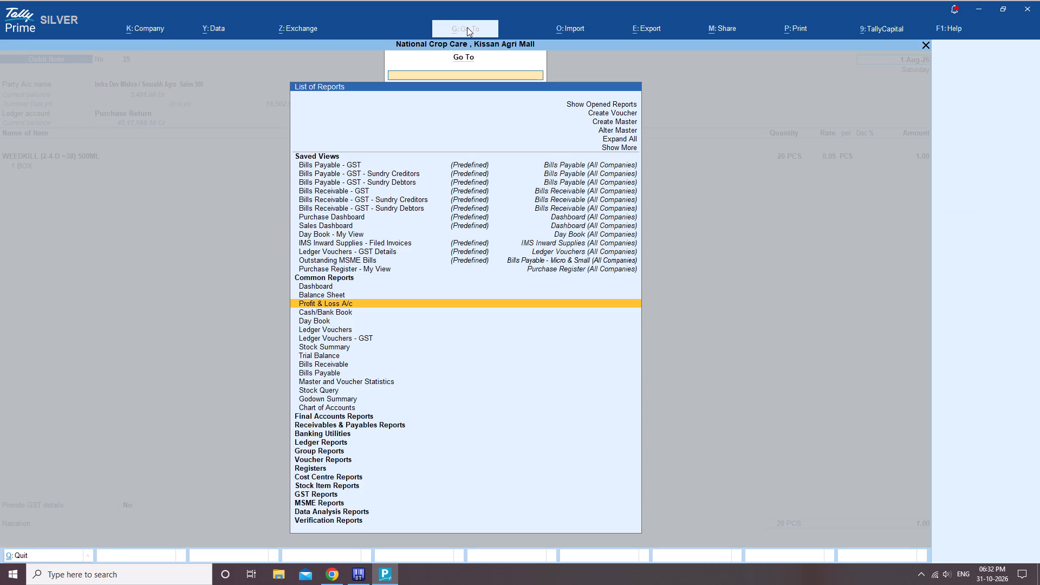
{"action": "key", "text": "Down"}
{"action": "key", "text": "Down"}
{"action": "key", "text": "Down"}
{"action": "key", "text": "Down"}
{"action": "key", "text": "Down"}
{"action": "key", "text": "Down"}
{"action": "key", "text": "Down"}
{"action": "key", "text": "Down"}
{"action": "key", "text": "Down"}
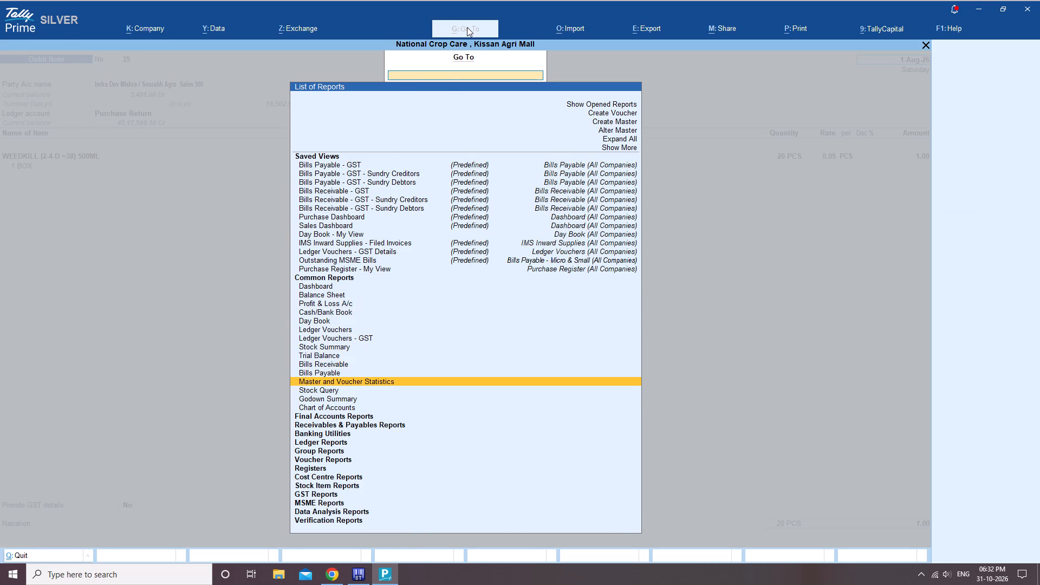
{"action": "key", "text": "Return"}
Search the stock items for "weedkill" and show the stock query for WEEDKILL (2-4-D =38) 500ML.
{"action": "type", "text": "weed"}
{"action": "type", "text": "kill"}
{"action": "key", "text": "Return"}
{"action": "key", "text": "Down"}
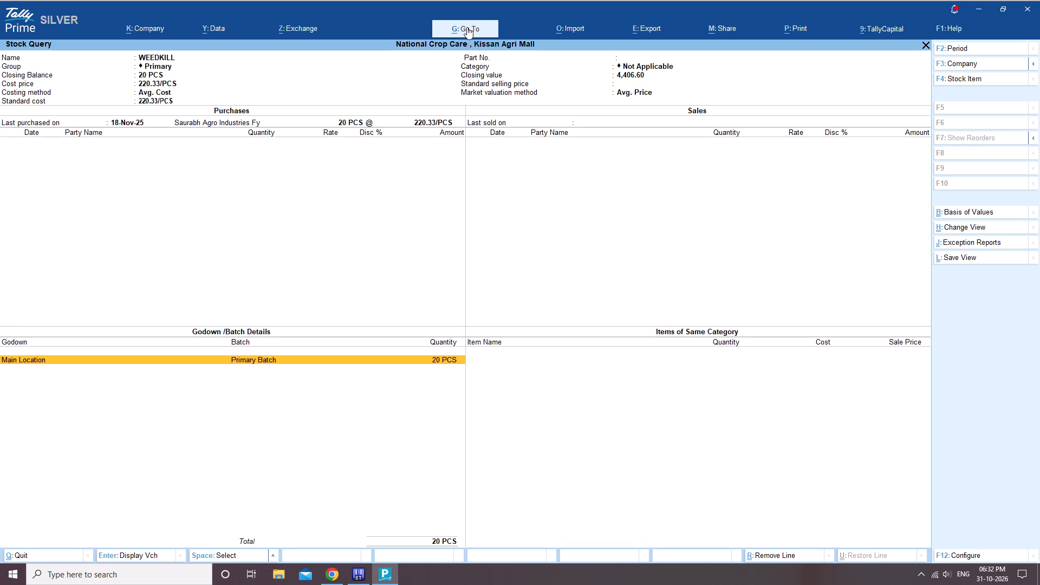
{"action": "key", "text": "Escape"}
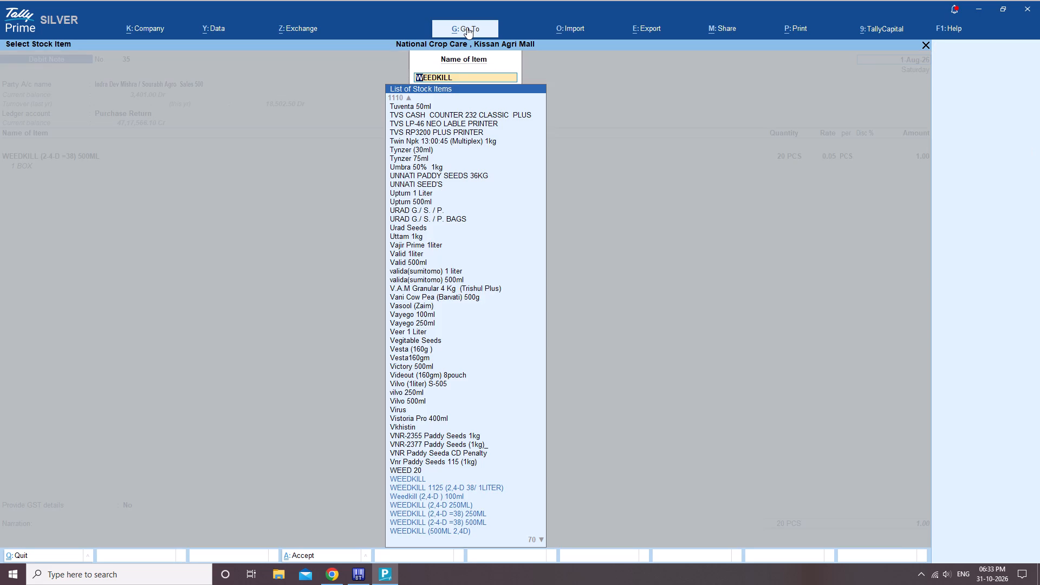
{"action": "key", "text": "Down"}
{"action": "key", "text": "Down"}
{"action": "key", "text": "Down"}
{"action": "key", "text": "Down"}
{"action": "key", "text": "Down"}
{"action": "key", "text": "Down"}
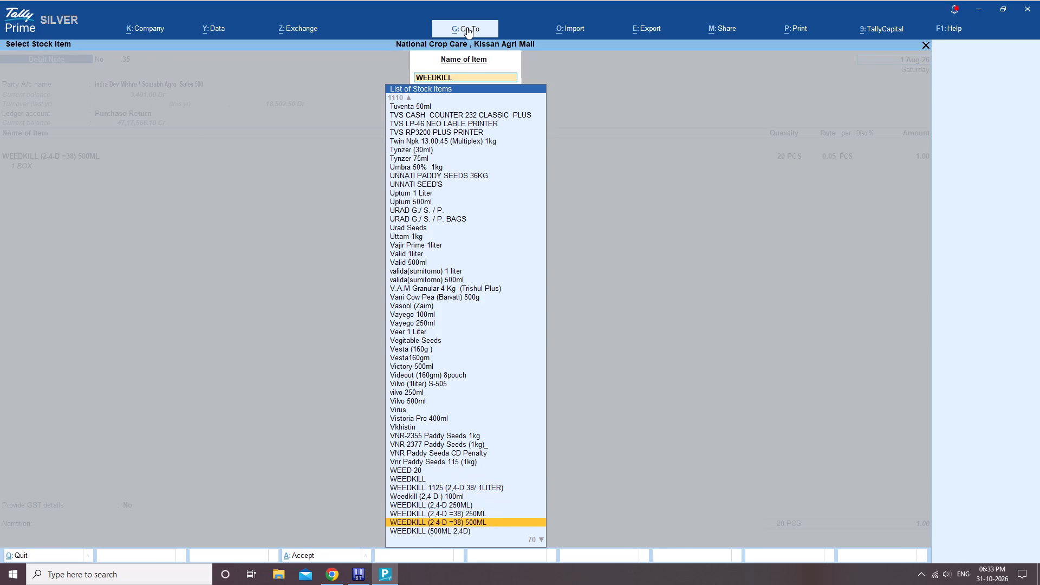
{"action": "key", "text": "Return"}
Set the stock query period to start on 1/1/25, keeping its end date.
{"action": "key", "text": "alt+F2"}
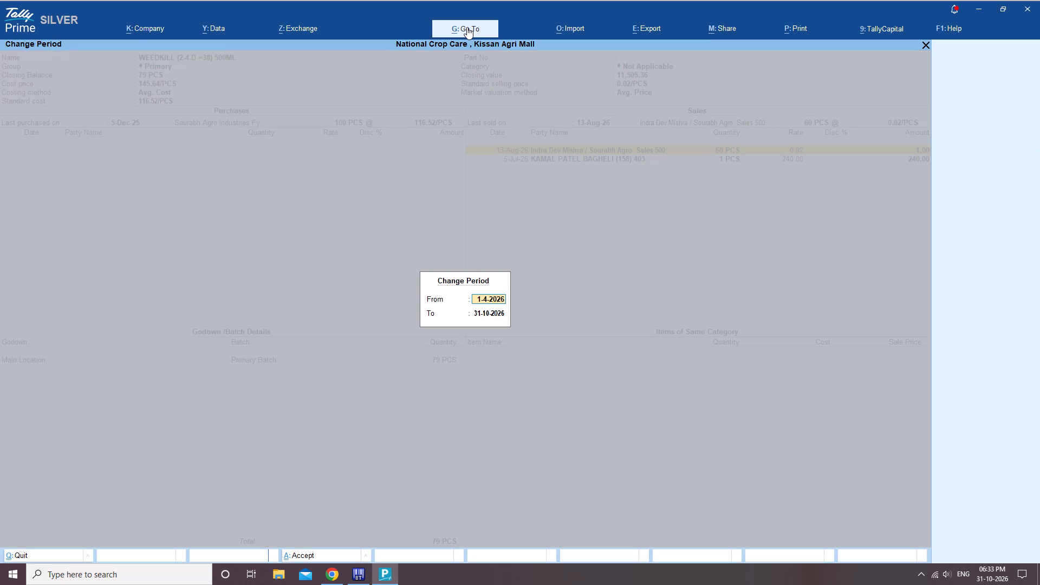
{"action": "type", "text": "1/1/25"}
{"action": "key", "text": "Return"}
{"action": "key", "text": "Return"}
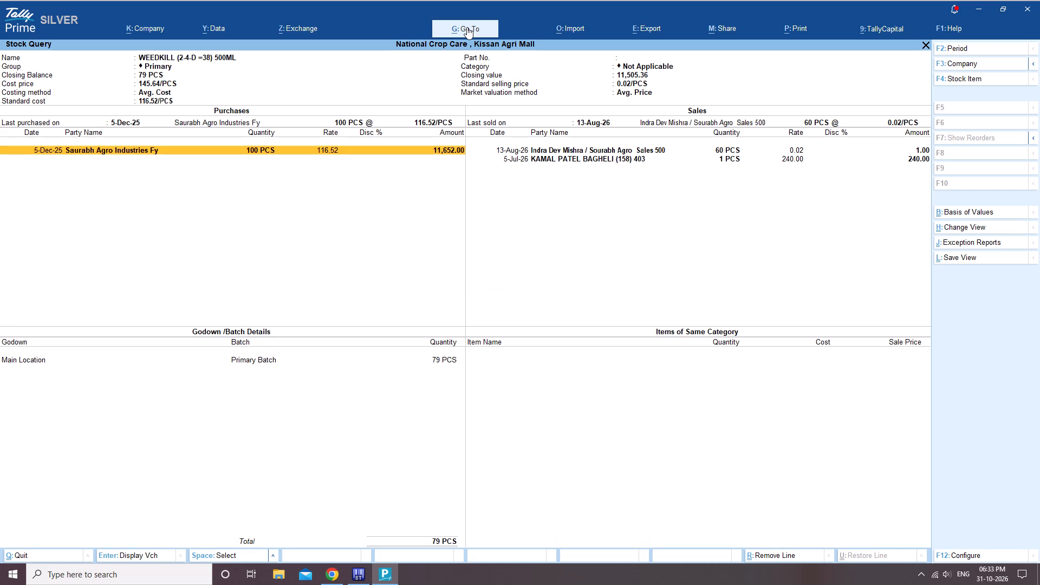
Open the 5-Dec-25 Saurabh Agro Industries Fy purchase voucher, examine the WEEDKILL (2-4-D =38) 500ML rate, and close the stock query.
{"action": "key", "text": "Return"}
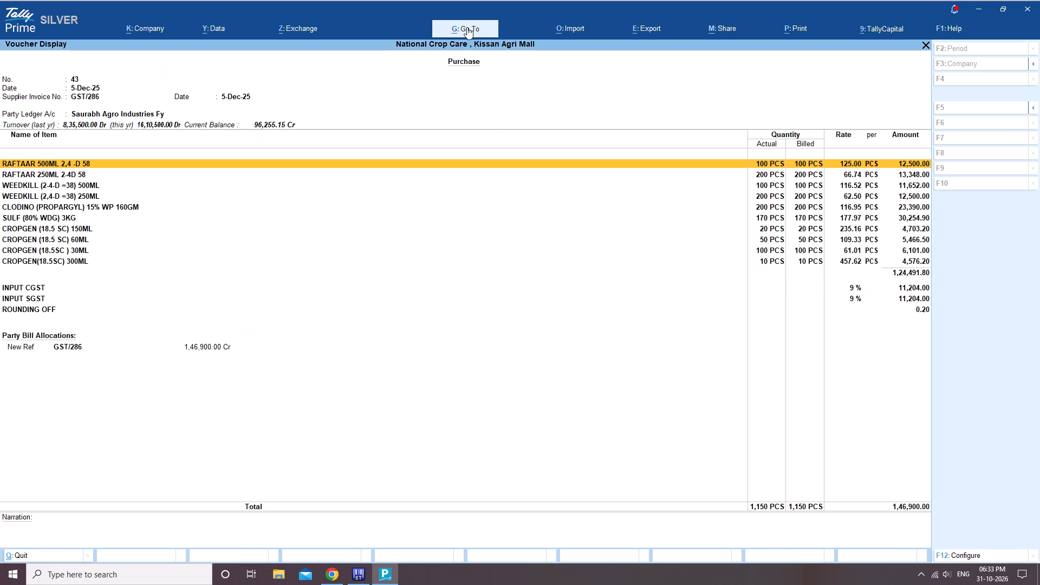
{"action": "left_click", "coordinate": [811, 188]}
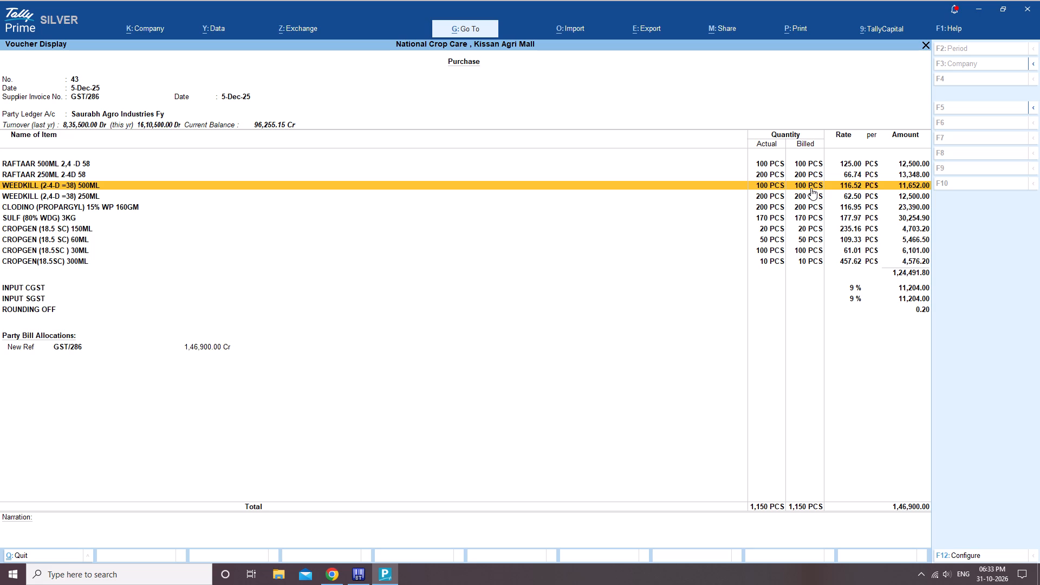
{"action": "key", "text": "Escape"}
{"action": "key", "text": "Escape"}
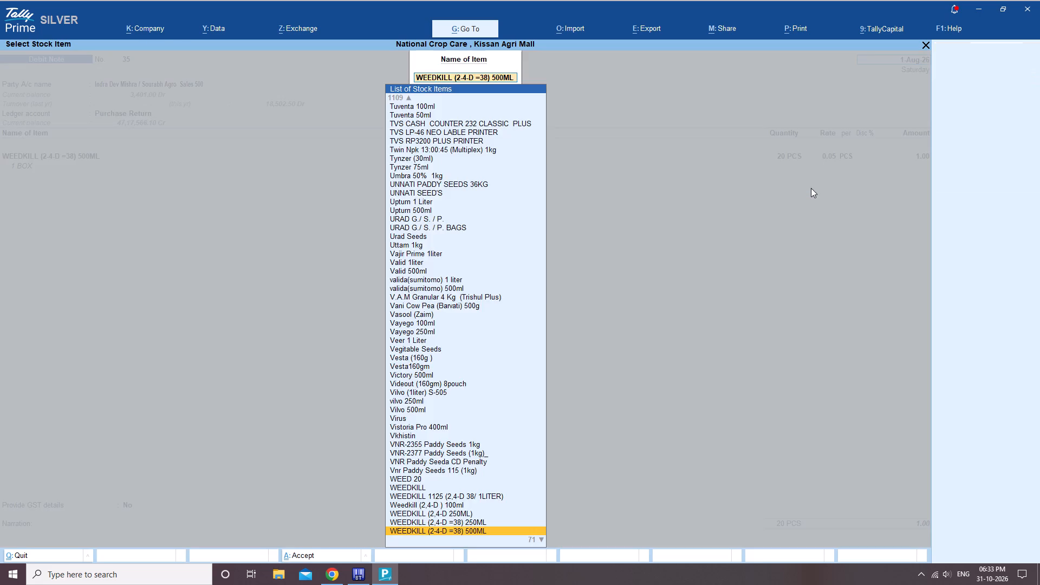
{"action": "key", "text": "Escape"}
Set the WEEDKILL (2-4-D =38) 500ML item's rate to 142 per piece in debit note 35.
{"action": "key", "text": "Escape"}
{"action": "key", "text": "Escape"}
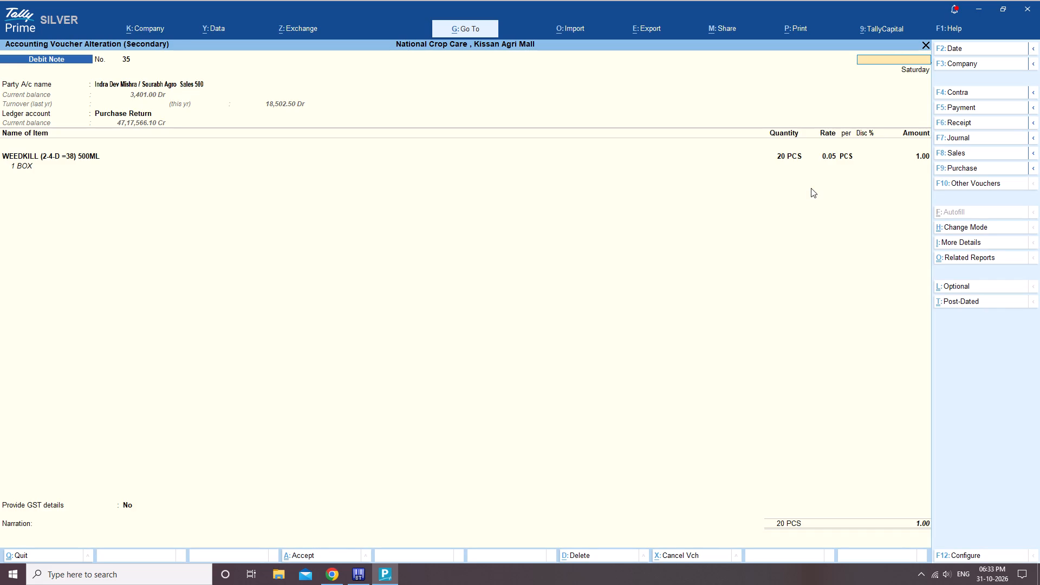
{"action": "key", "text": "Escape"}
{"action": "key", "text": "Escape"}
{"action": "key", "text": "Return"}
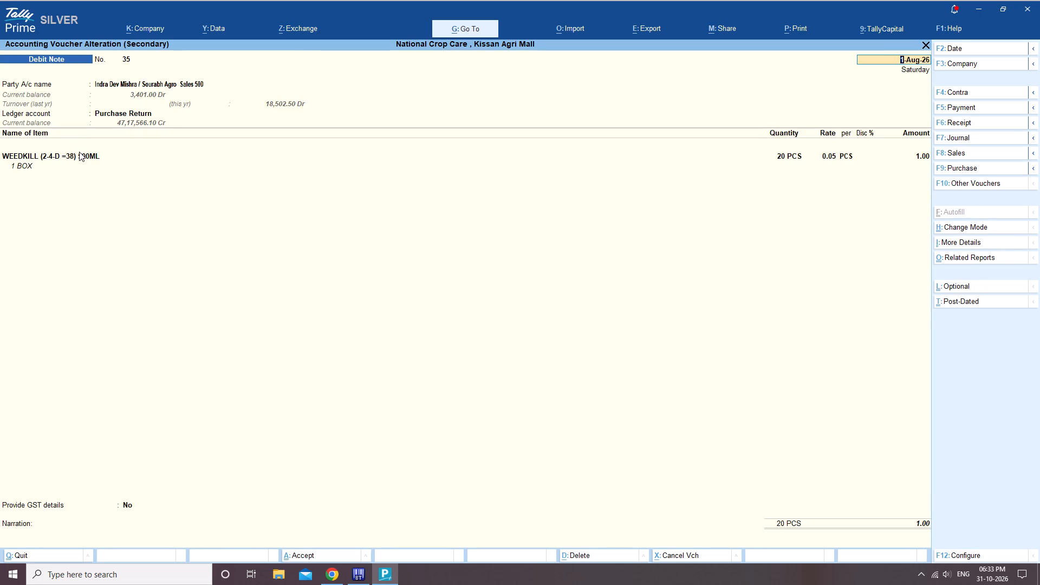
{"action": "left_click", "coordinate": [80, 153]}
{"action": "key", "text": "Return"}
{"action": "key", "text": "Return"}
{"action": "key", "text": "Return"}
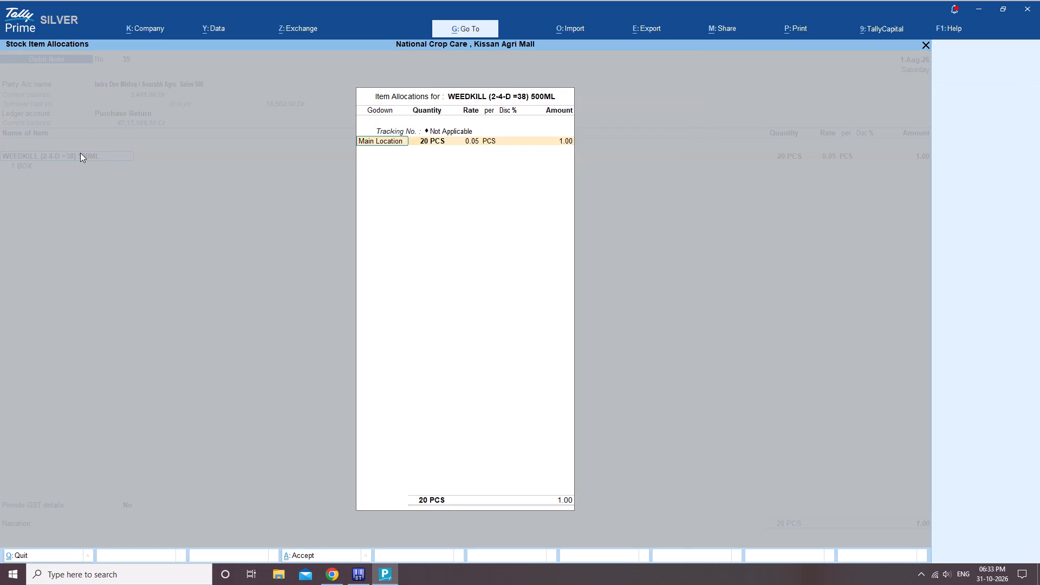
{"action": "key", "text": "Return"}
{"action": "type", "text": "142"}
{"action": "key", "text": "Return"}
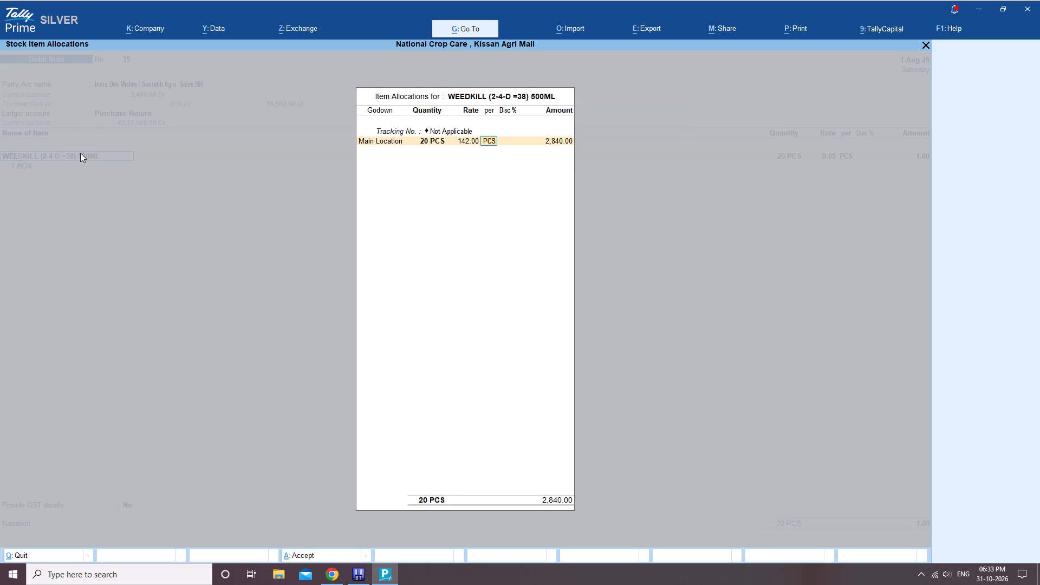
{"action": "key", "text": "Return"}
{"action": "key", "text": "Return"}
{"action": "key", "text": "Return"}
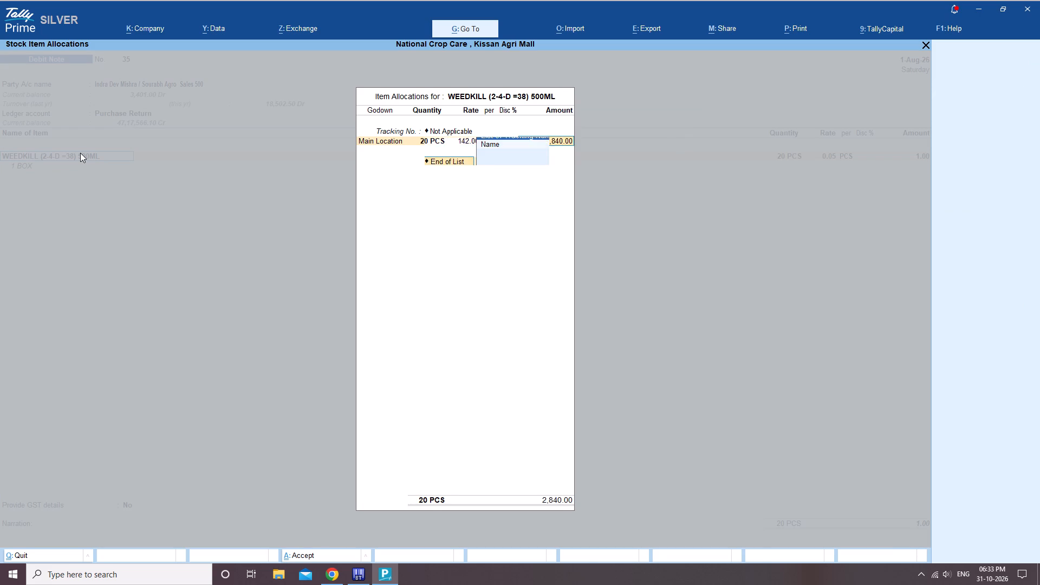
{"action": "key", "text": "Return"}
{"action": "key", "text": "Return"}
{"action": "key", "text": "Return"}
{"action": "key", "text": "Return"}
{"action": "key", "text": "Return"}
{"action": "key", "text": "Return"}
{"action": "key", "text": "Return"}
{"action": "key", "text": "Return"}
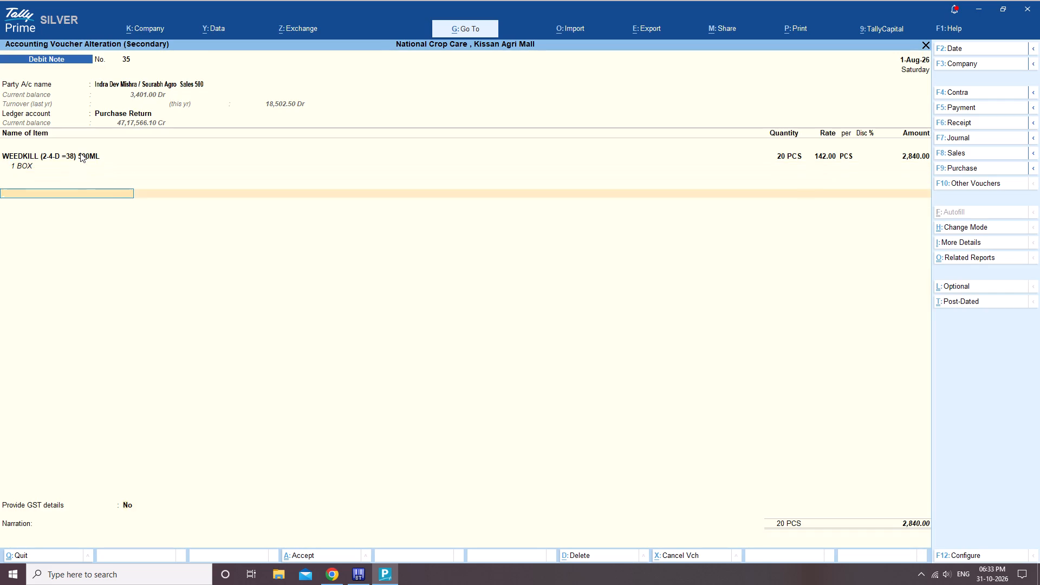
Finish the item list of debit note 35 and save the voucher with a blank narration.
{"action": "key", "text": "Return"}
{"action": "key", "text": "Return"}
{"action": "key", "text": "Return"}
{"action": "key", "text": "Return"}
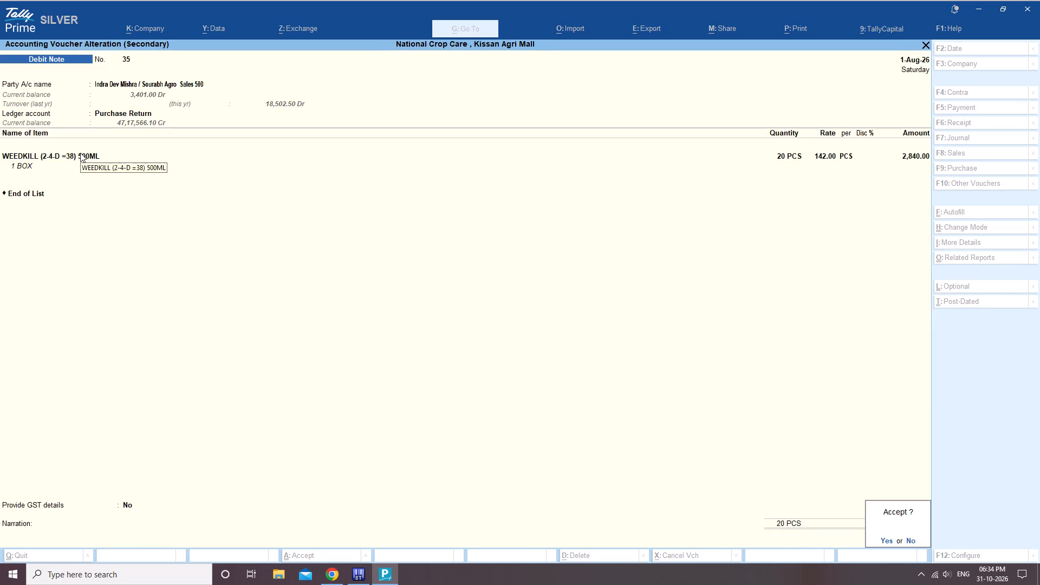
{"action": "key", "text": "Return"}
Open the 13-Aug-26 sales voucher 650 from the ledger's voucher list at its Raftaar 2,4-D (100ml) item line.
{"action": "key", "text": "Down"}
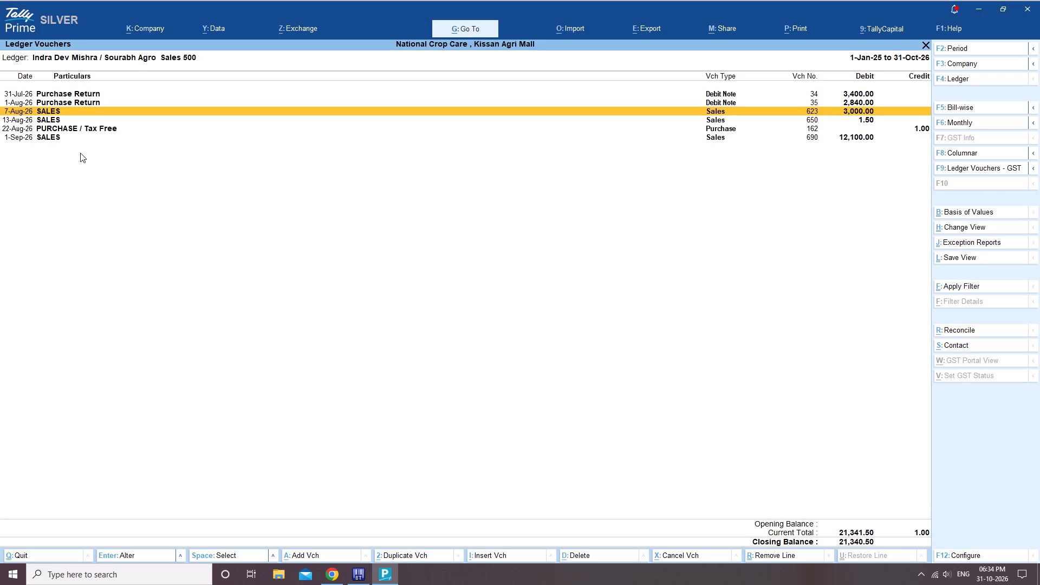
{"action": "key", "text": "Down"}
{"action": "key", "text": "Return"}
{"action": "left_click", "coordinate": [28, 164]}
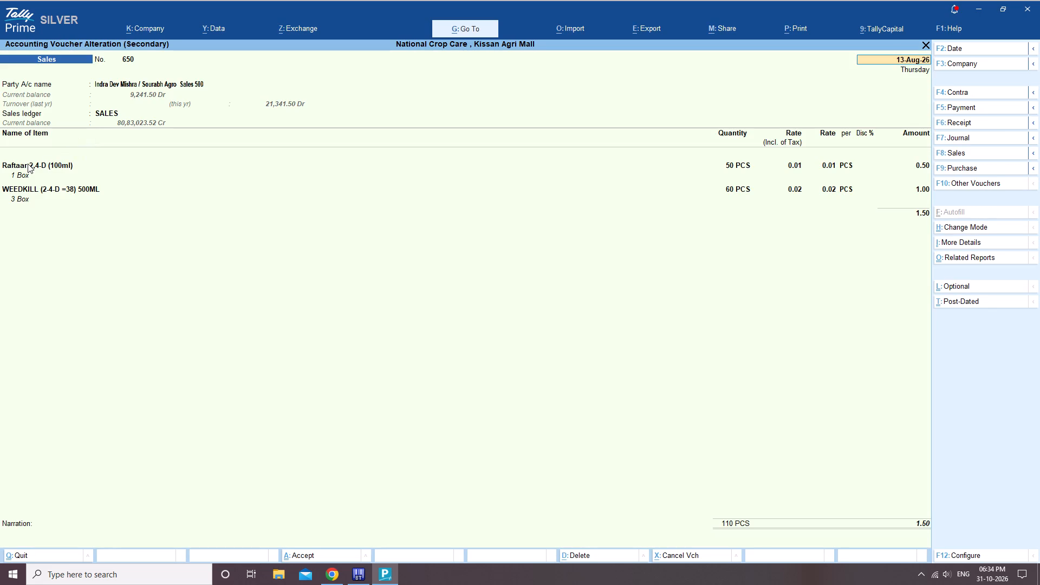
Open the Stock Query report from the list of reports, leaving sales voucher 650 open.
{"action": "left_click", "coordinate": [455, 24]}
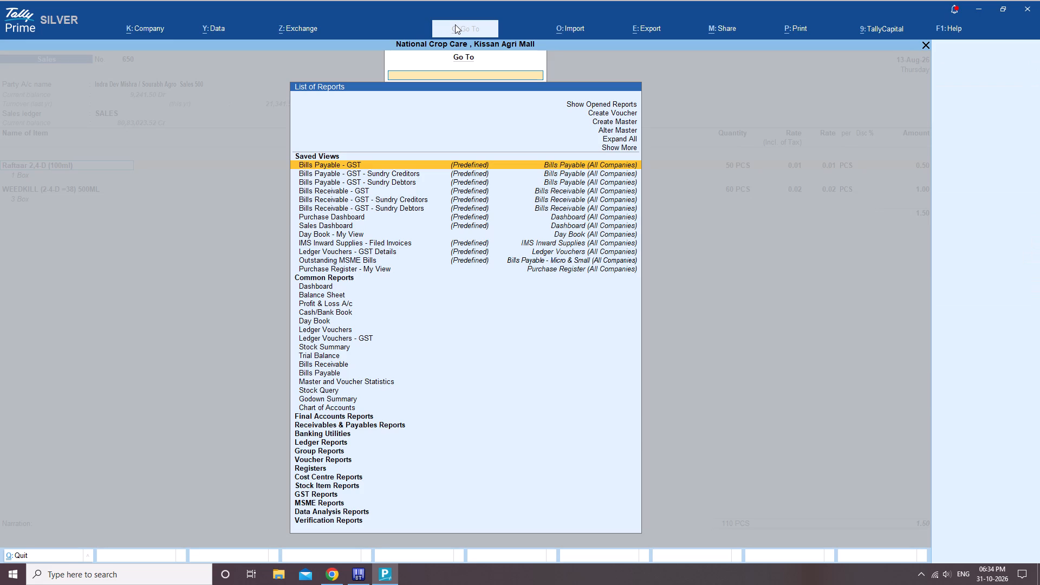
{"action": "key", "text": "Down"}
{"action": "key", "text": "Down"}
{"action": "key", "text": "Down"}
{"action": "key", "text": "Down"}
{"action": "key", "text": "Down"}
{"action": "key", "text": "Down"}
{"action": "key", "text": "Down"}
{"action": "key", "text": "Down"}
{"action": "key", "text": "Down"}
{"action": "key", "text": "Down"}
{"action": "key", "text": "Down"}
{"action": "key", "text": "Down"}
{"action": "key", "text": "Down"}
{"action": "key", "text": "Down"}
{"action": "key", "text": "Down"}
{"action": "key", "text": "Down"}
{"action": "key", "text": "Down"}
{"action": "key", "text": "Down"}
{"action": "key", "text": "Down"}
{"action": "key", "text": "Down"}
{"action": "key", "text": "Down"}
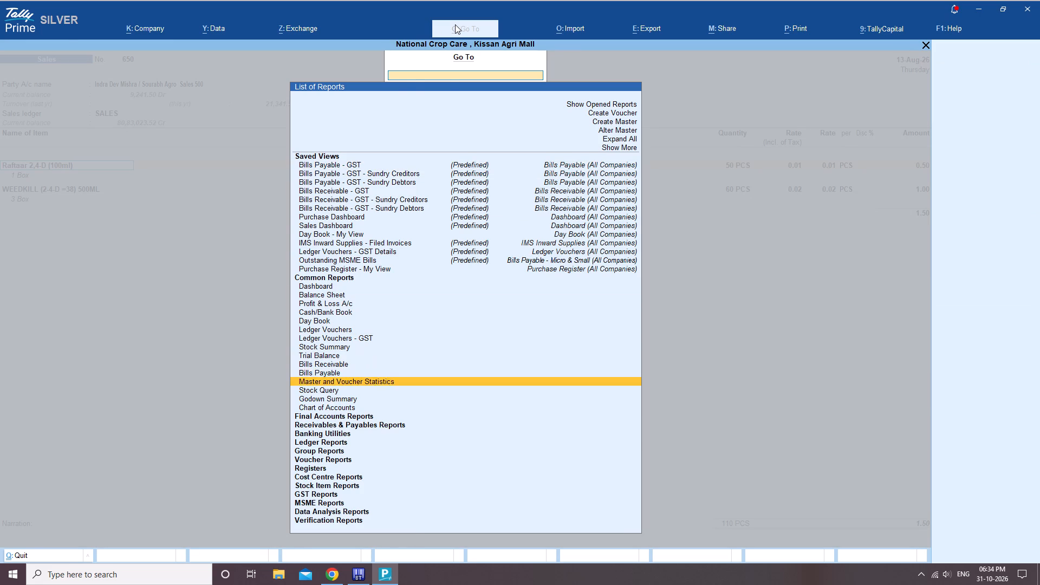
{"action": "key", "text": "Down"}
{"action": "key", "text": "Return"}
Search the stock items for "rafta" and show the stock query for Raftaar 2,4-D (100ml).
{"action": "type", "text": "rafta"}
{"action": "key", "text": "Down"}
{"action": "key", "text": "Down"}
{"action": "key", "text": "Down"}
{"action": "key", "text": "Return"}
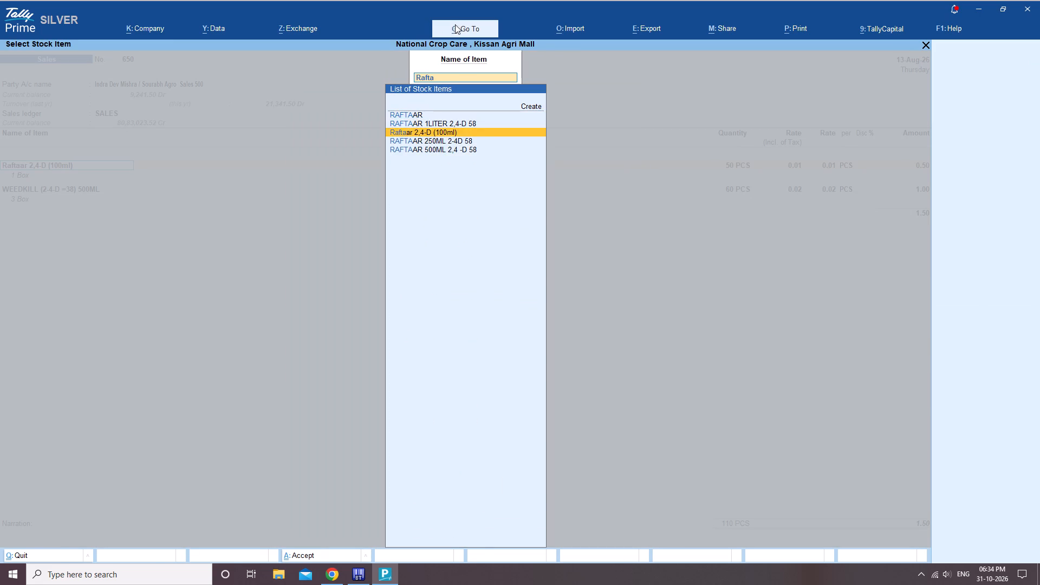
Set the stock query period to start on 1/1/25, keeping its end date.
{"action": "key", "text": "alt+F2"}
{"action": "type", "text": "1/1/25"}
{"action": "key", "text": "Return"}
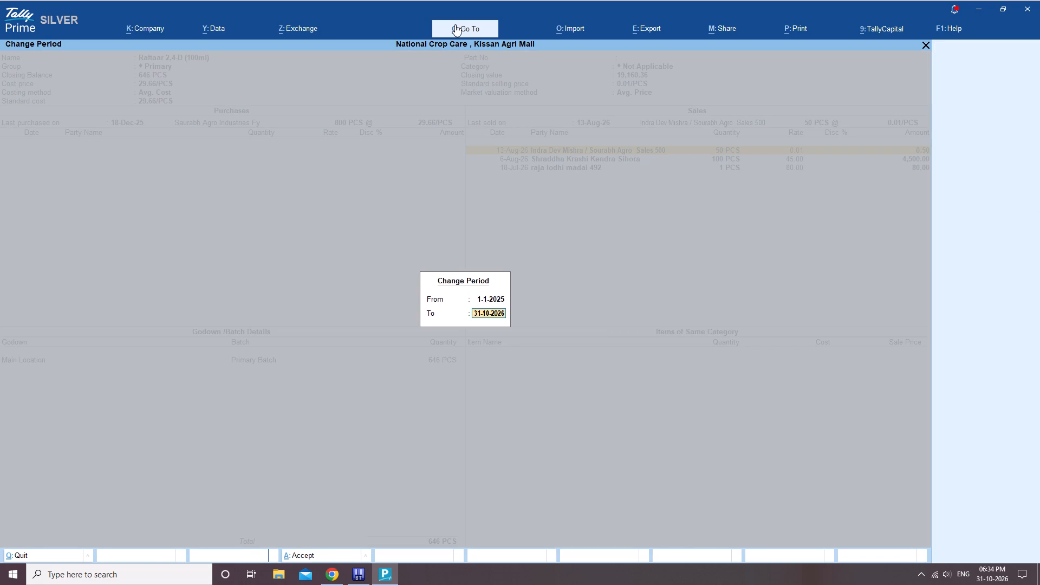
{"action": "key", "text": "Return"}
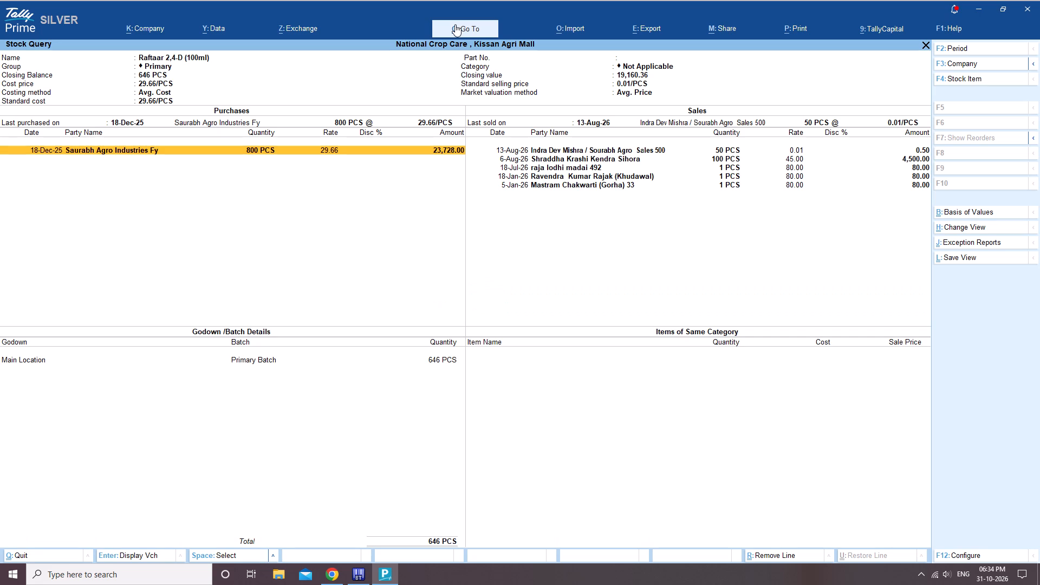
Check the 18-Dec-25 Saurabh Agro purchase of Raftaar 2,4-D (100ml) from the stock query, and return to sales voucher 650.
{"action": "key", "text": "Return"}
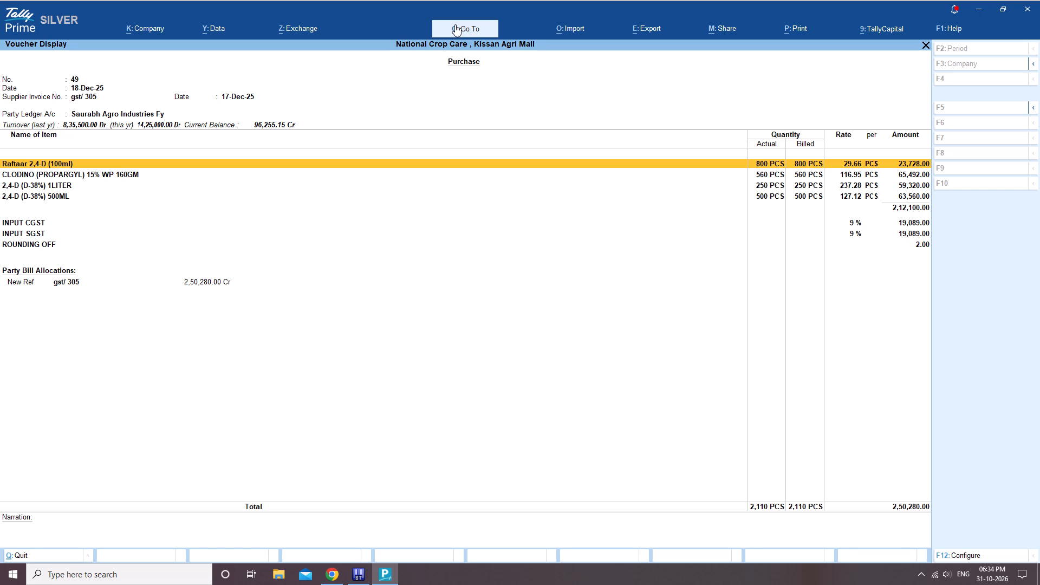
{"action": "key", "text": "Escape"}
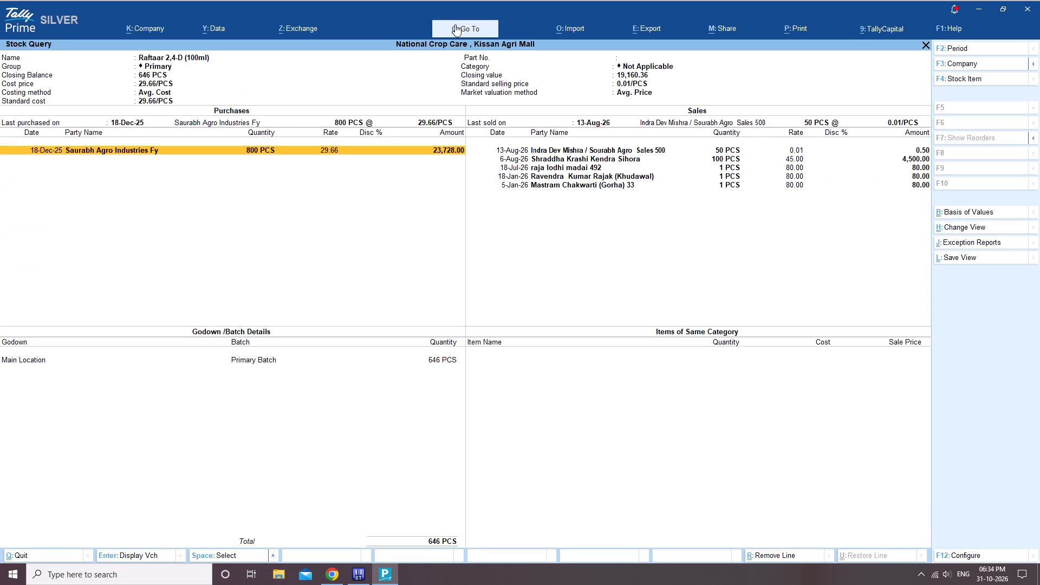
{"action": "key", "text": "Escape"}
{"action": "key", "text": "Escape"}
{"action": "key", "text": "Escape"}
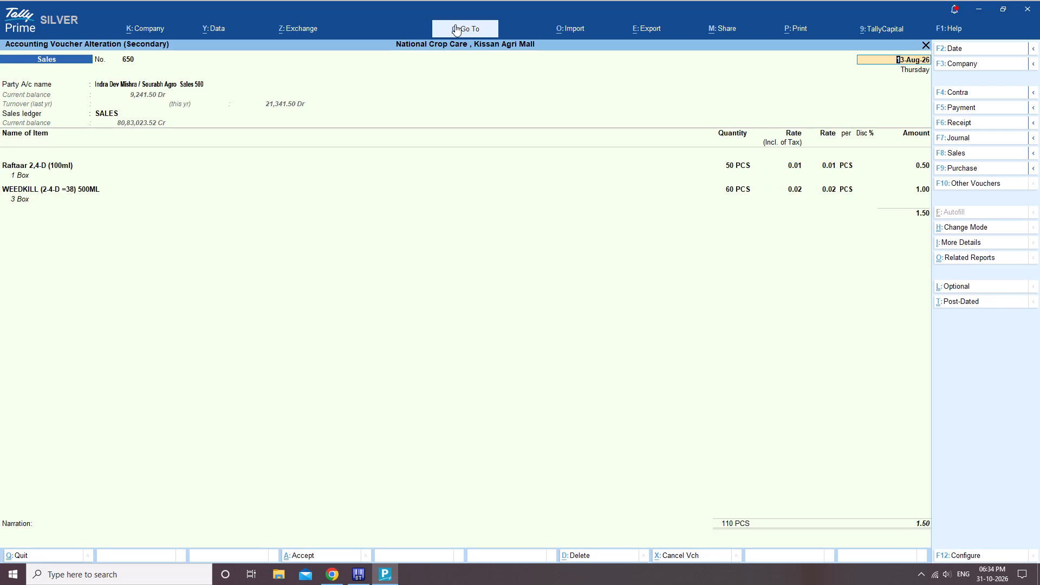
Set the Raftaar 2,4-D (100ml) rate to 45 in sales voucher 650, keeping its GST details as per masters.
{"action": "left_click", "coordinate": [34, 165]}
{"action": "key", "text": "Return"}
{"action": "key", "text": "Return"}
{"action": "key", "text": "Return"}
{"action": "key", "text": "Return"}
{"action": "key", "text": "7"}
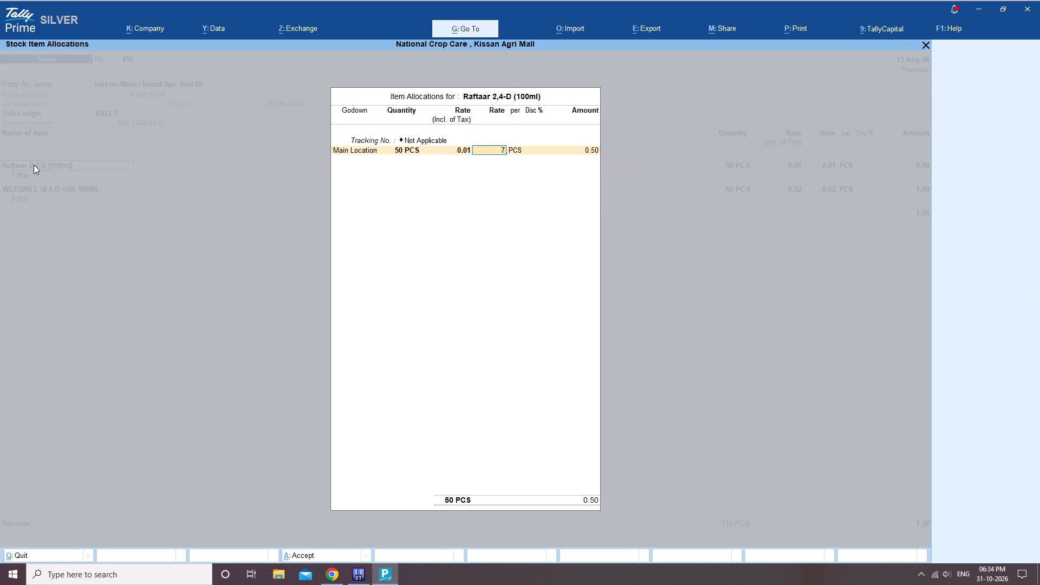
{"action": "key", "text": "BackSpace"}
{"action": "type", "text": "45"}
{"action": "key", "text": "Return"}
{"action": "key", "text": "Return"}
{"action": "key", "text": "Return"}
{"action": "key", "text": "Return"}
{"action": "key", "text": "Return"}
{"action": "key", "text": "Return"}
{"action": "key", "text": "Return"}
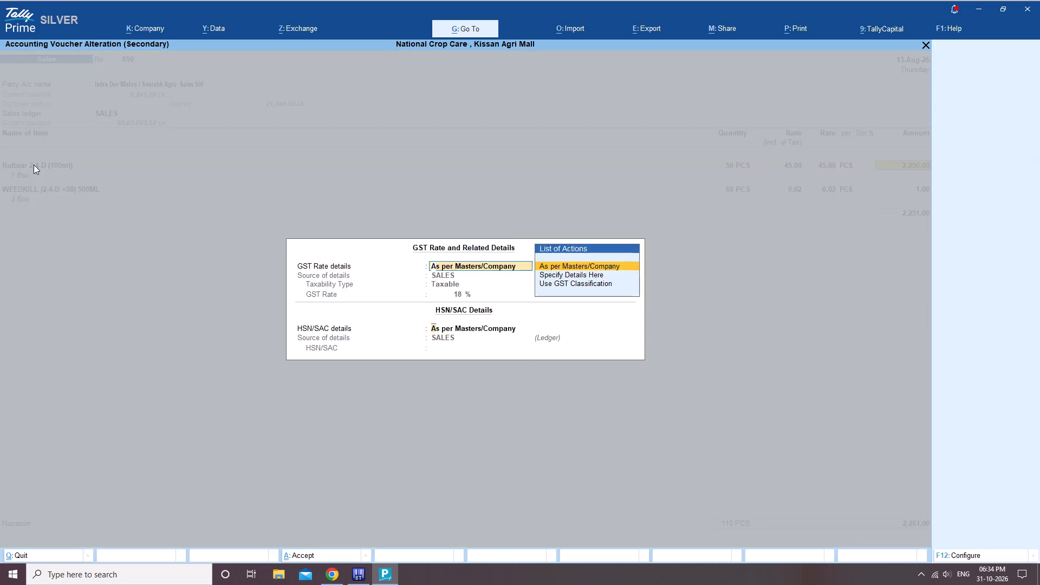
{"action": "key", "text": "Return"}
{"action": "key", "text": "Return"}
{"action": "key", "text": "Return"}
Set the WEEDKILL (2-4-D =38) 500ML rate to 143 in sales voucher 650 and save the voucher.
{"action": "key", "text": "Return"}
{"action": "key", "text": "Return"}
{"action": "key", "text": "Return"}
{"action": "key", "text": "Return"}
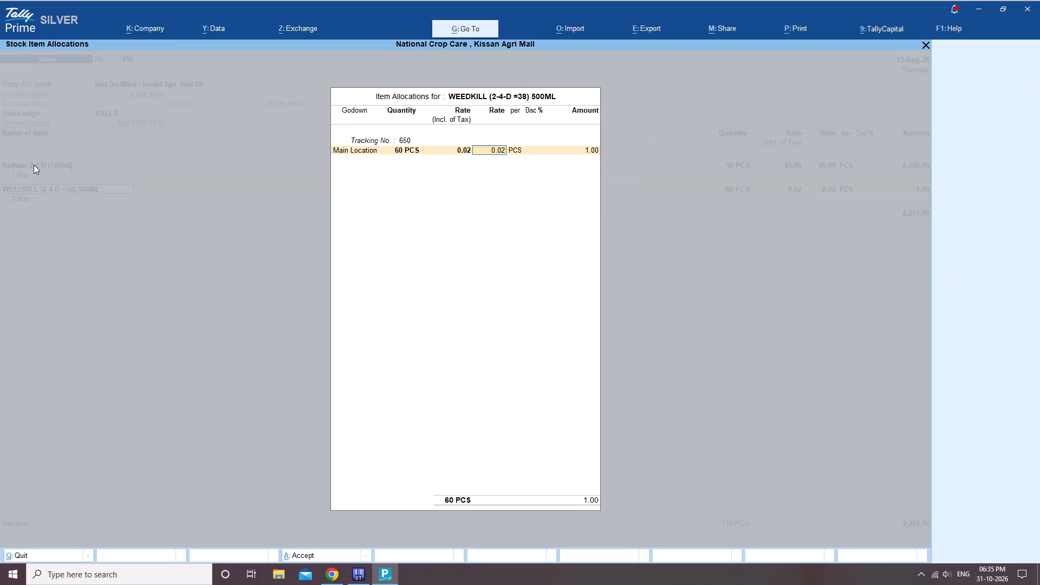
{"action": "key", "text": "BackSpace"}
{"action": "type", "text": "143"}
{"action": "key", "text": "Return"}
{"action": "type", "text": "143"}
{"action": "key", "text": "Return"}
{"action": "key", "text": "Return"}
{"action": "key", "text": "Return"}
{"action": "key", "text": "Return"}
{"action": "key", "text": "Return"}
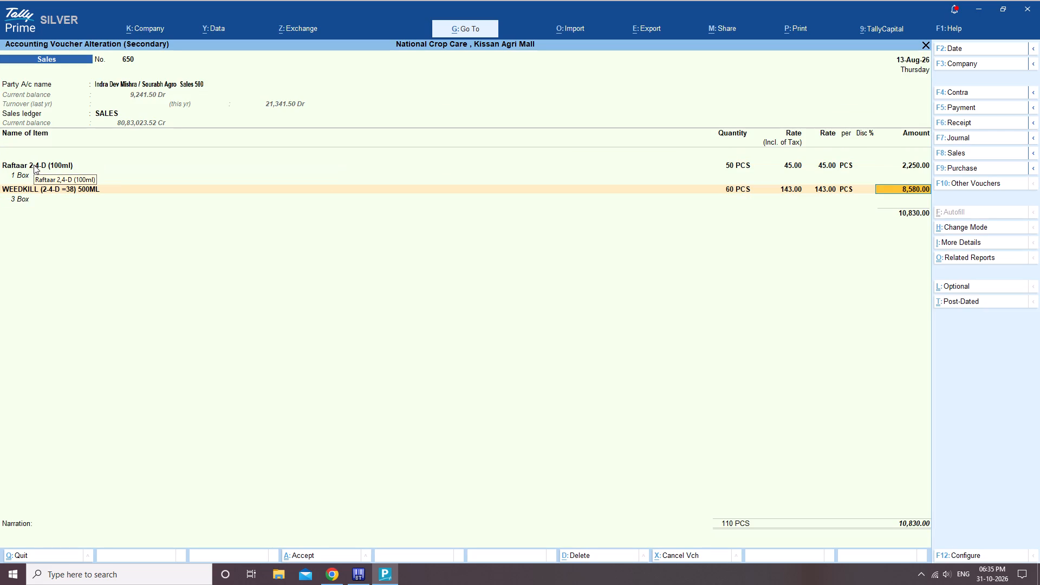
{"action": "key", "text": "Return"}
{"action": "key", "text": "Return"}
{"action": "key", "text": "Return"}
{"action": "key", "text": "Return"}
{"action": "key", "text": "Return"}
{"action": "key", "text": "Return"}
{"action": "key", "text": "Return"}
{"action": "key", "text": "Return"}
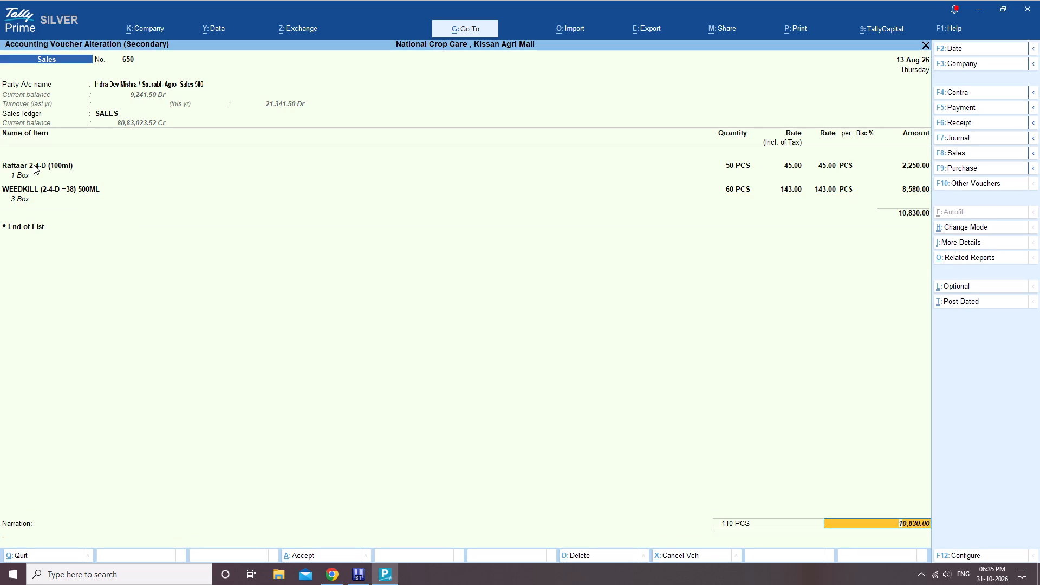
{"action": "key", "text": "Return"}
{"action": "key", "text": "Return"}
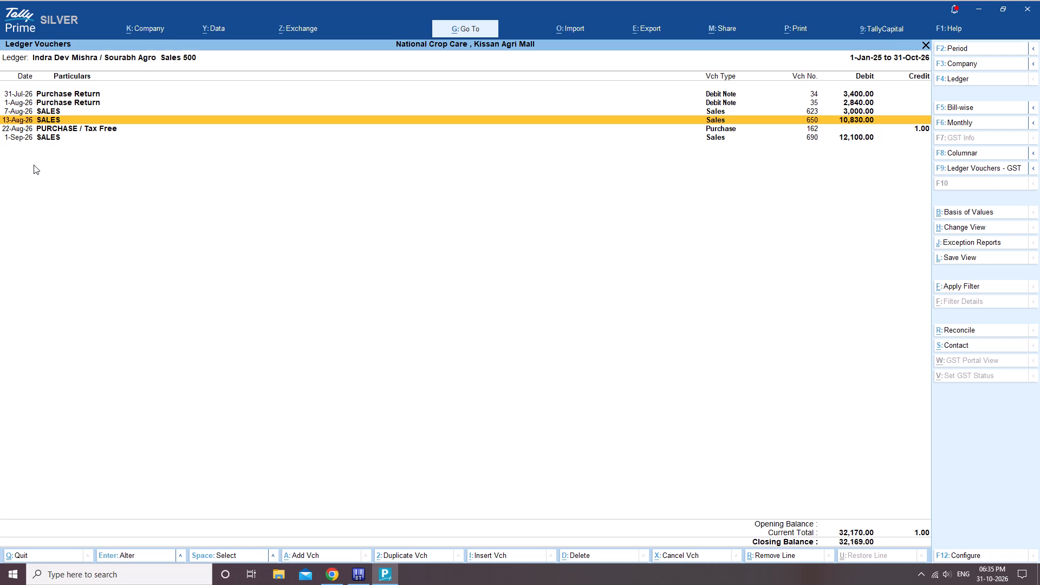
Open the 22-Aug-26 purchase voucher 162 at its Well Star 250ml line and return to the ledger's voucher list without saving.
{"action": "key", "text": "Down"}
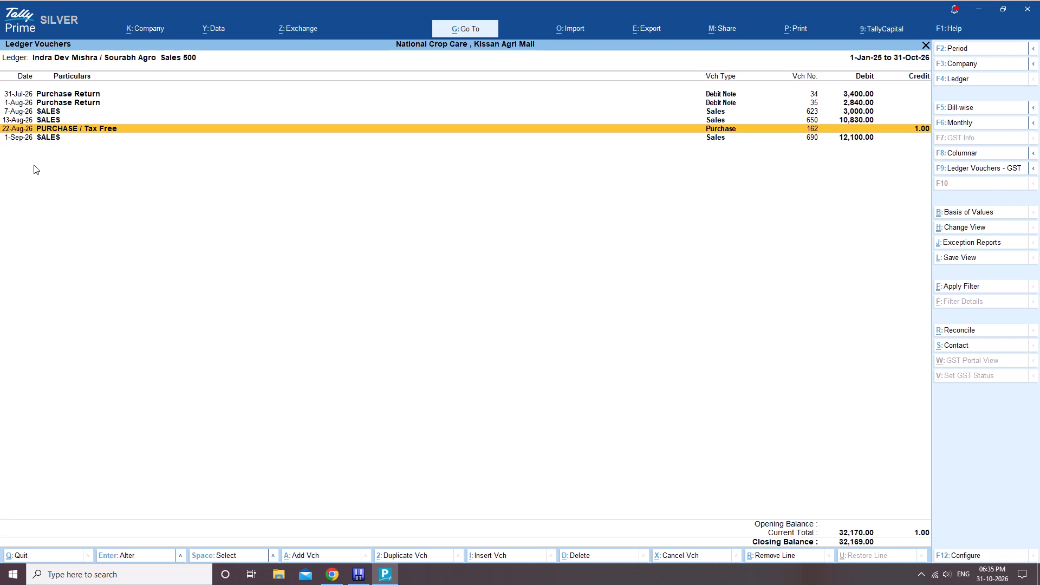
{"action": "key", "text": "Return"}
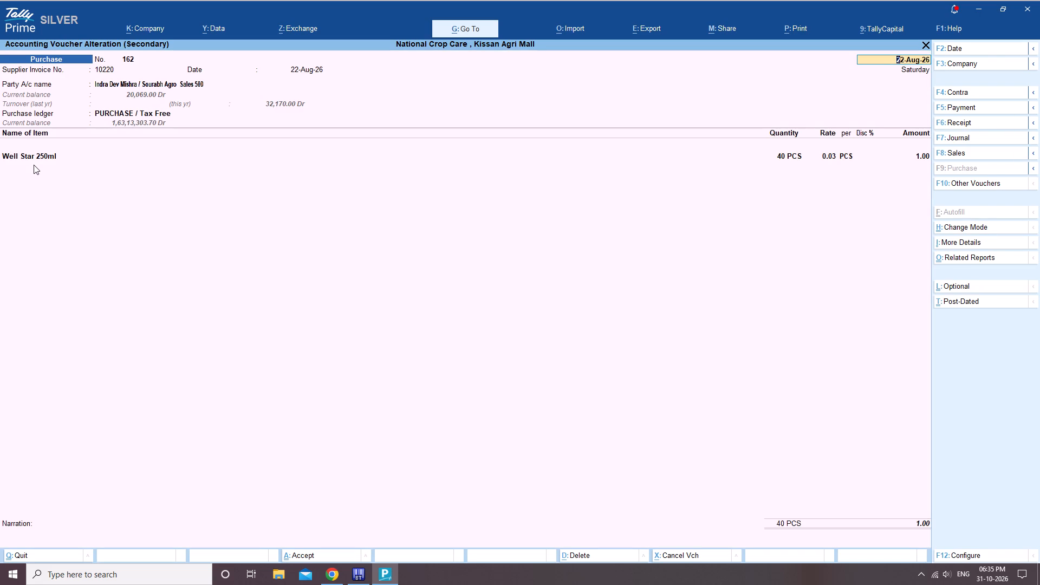
{"action": "left_click", "coordinate": [41, 158]}
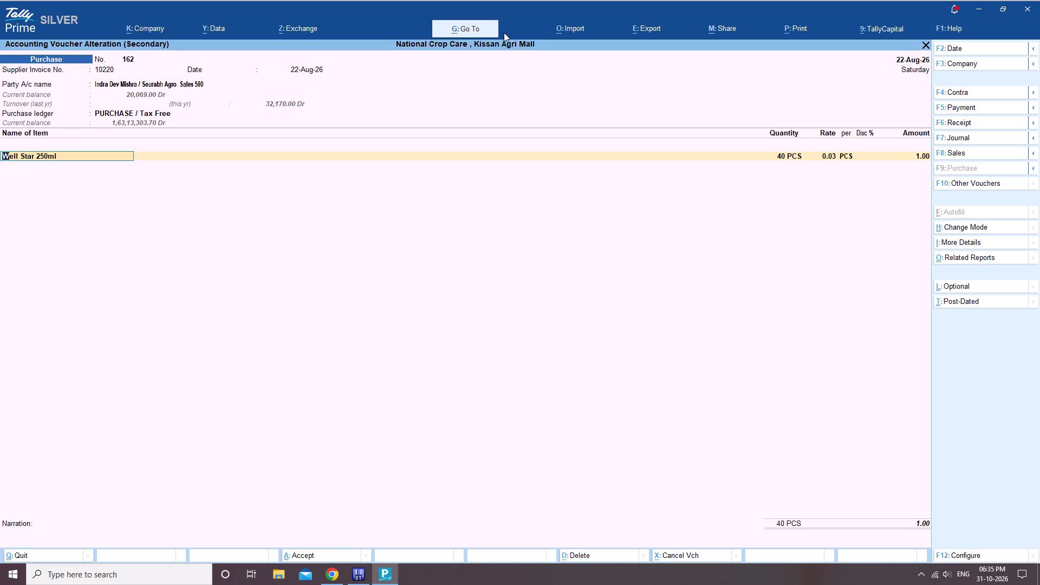
{"action": "key", "text": "Escape"}
{"action": "key", "text": "Escape"}
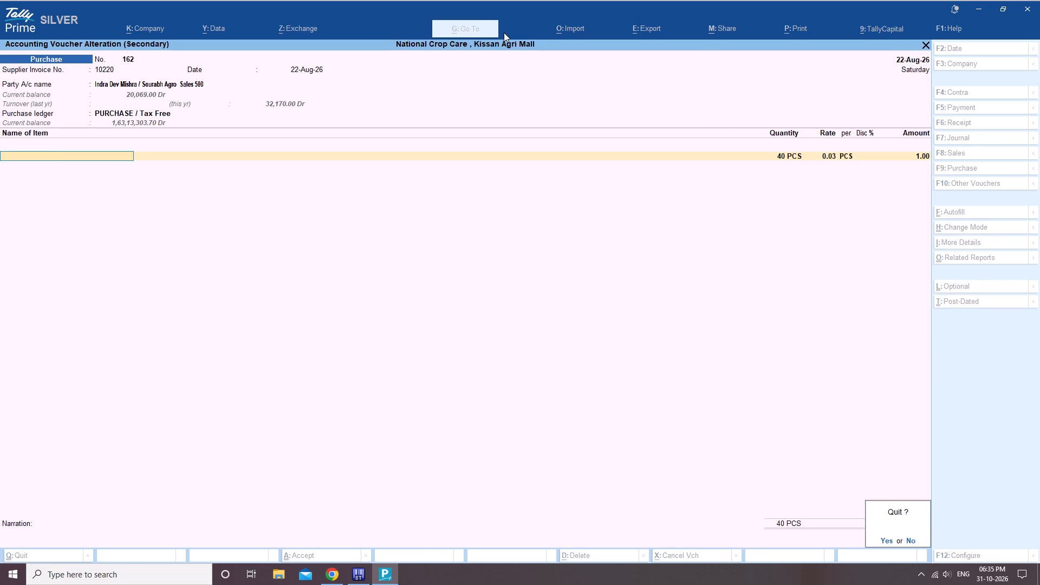
{"action": "key", "text": "Escape"}
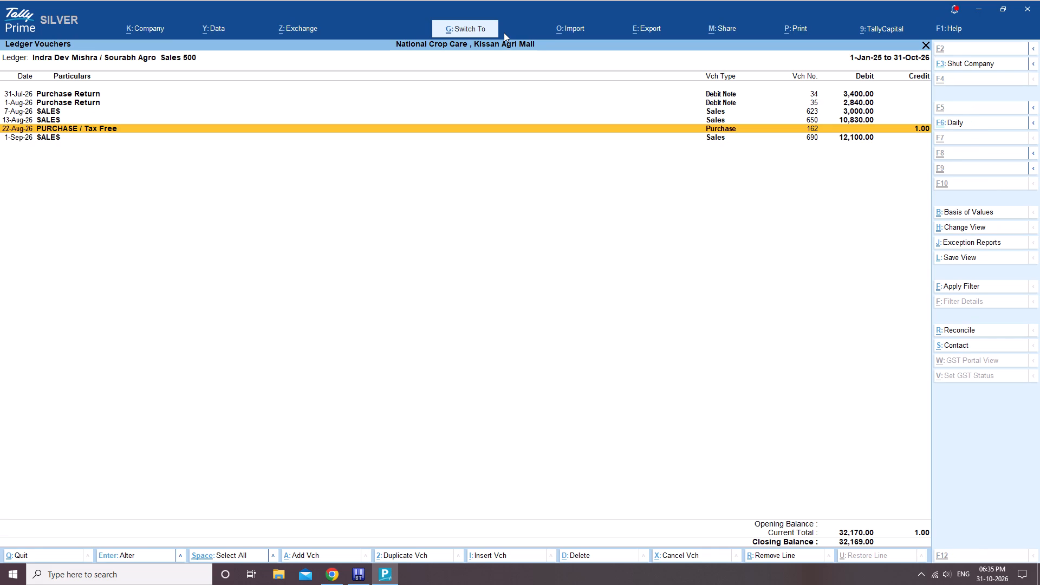
Delete the 22-Aug-26 purchase voucher 162 from the ledger.
{"action": "key", "text": "ctrl+d"}
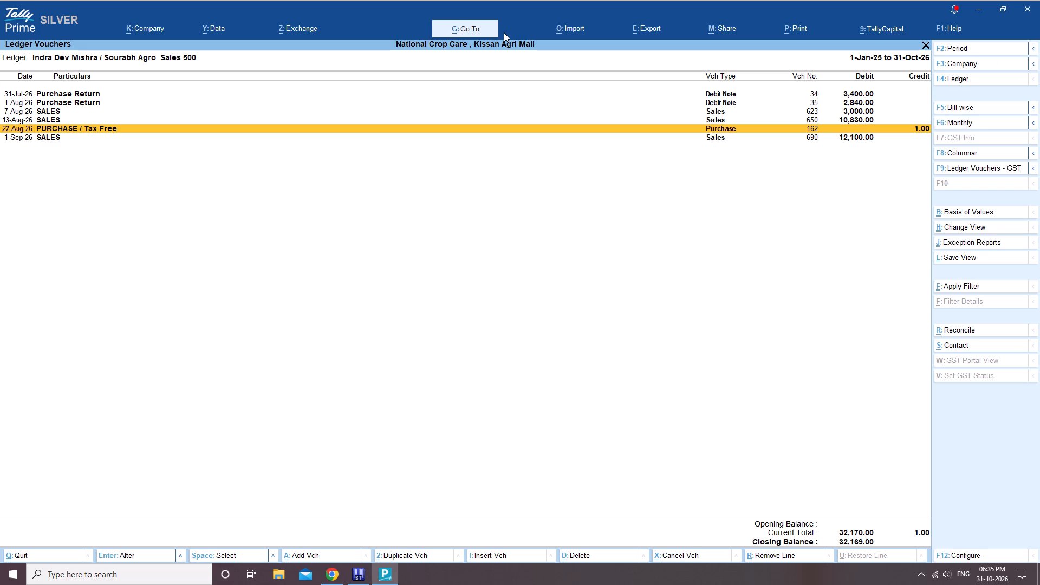
{"action": "key", "text": "ctrl+d"}
{"action": "key", "text": "Return"}
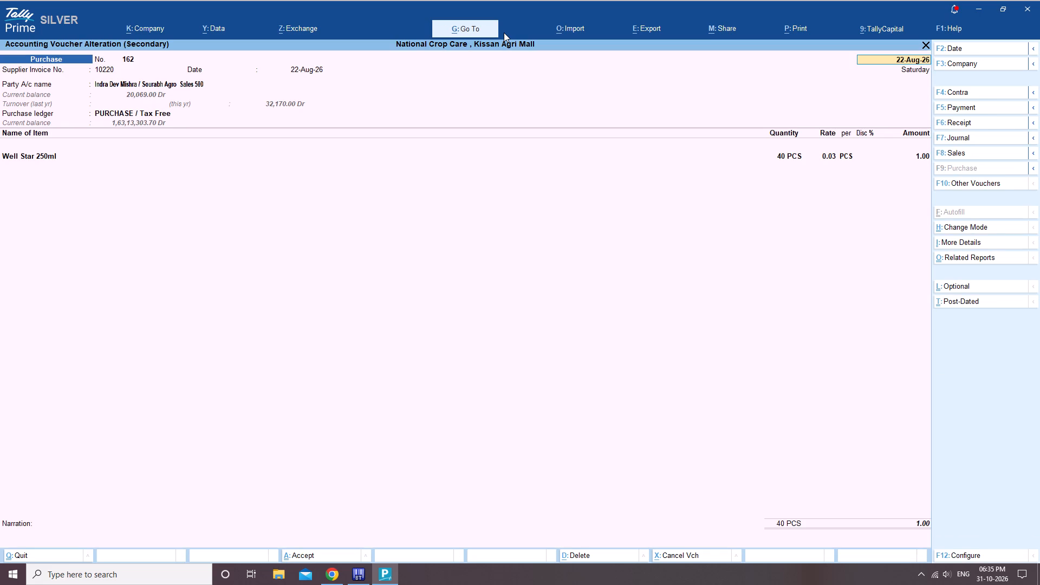
{"action": "key", "text": "ctrl+d"}
{"action": "key", "text": "alt+d"}
{"action": "key", "text": "y"}
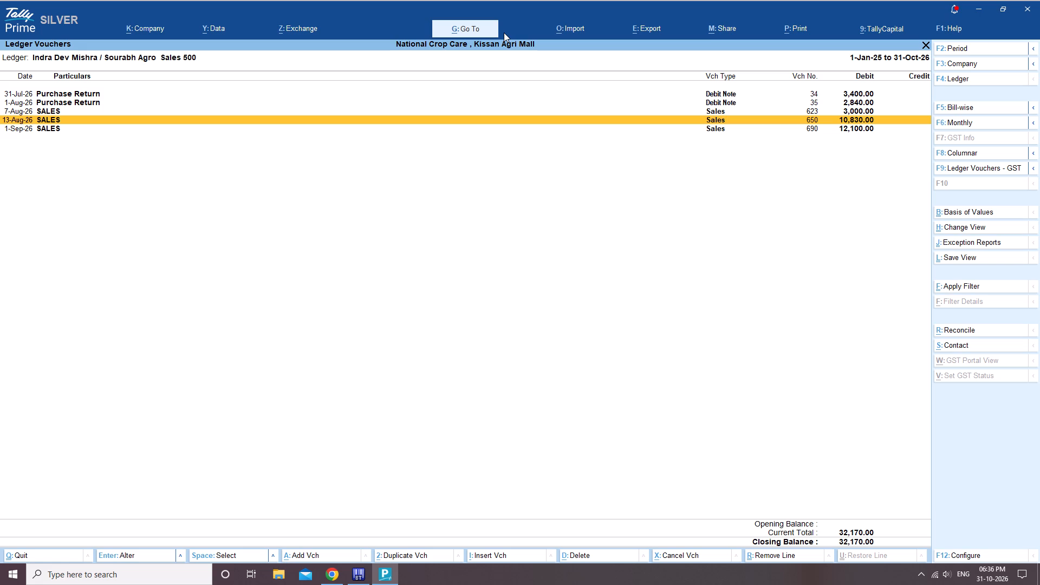
Open the 31-Jul-26 debit note 34 from the ledger's voucher list and bring up its print dialog.
{"action": "key", "text": "Up"}
{"action": "key", "text": "Up"}
{"action": "key", "text": "Up"}
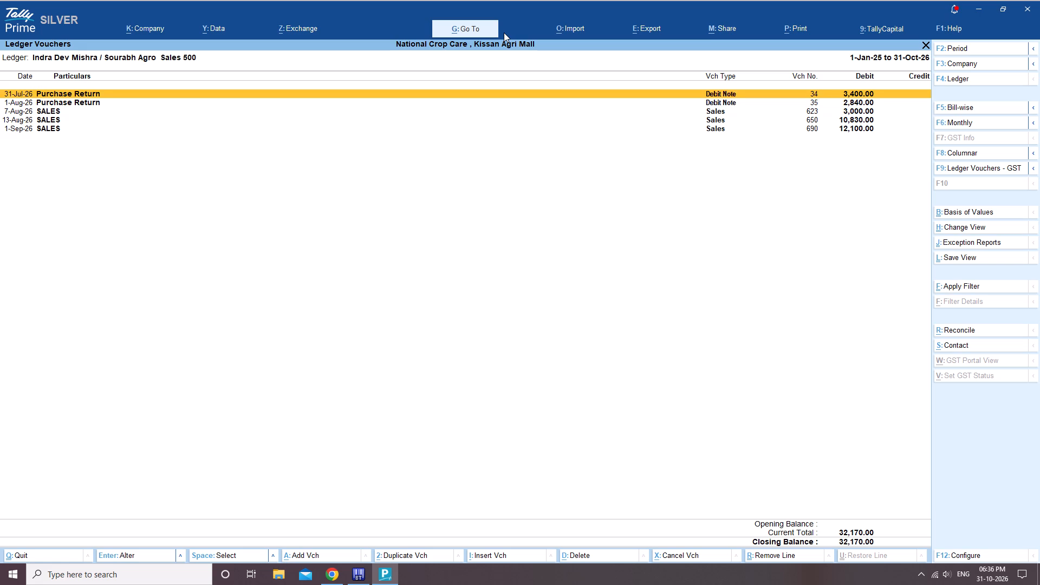
{"action": "key", "text": "Return"}
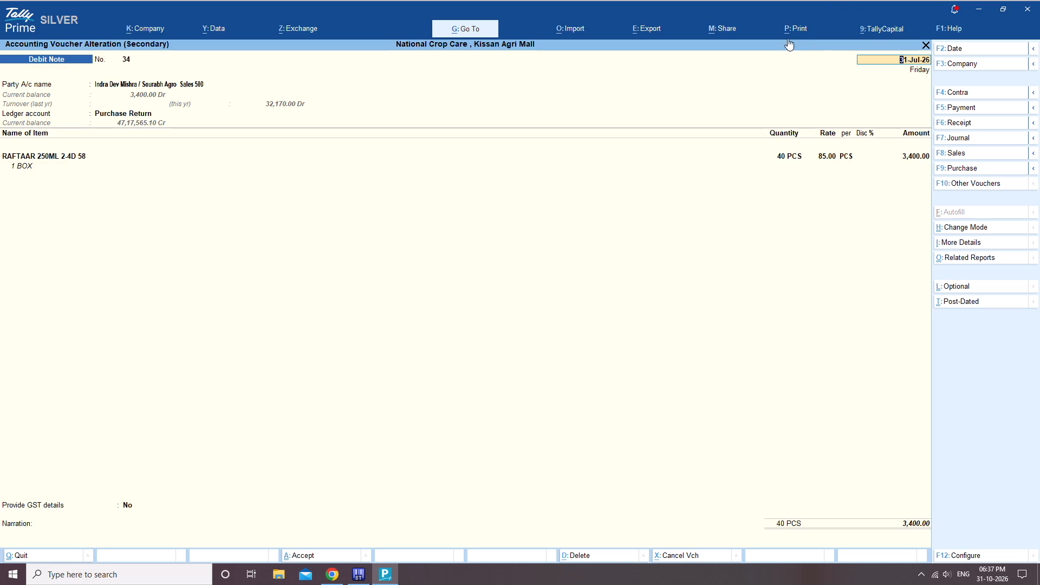
{"action": "left_click", "coordinate": [792, 27]}
{"action": "left_click", "coordinate": [836, 63]}
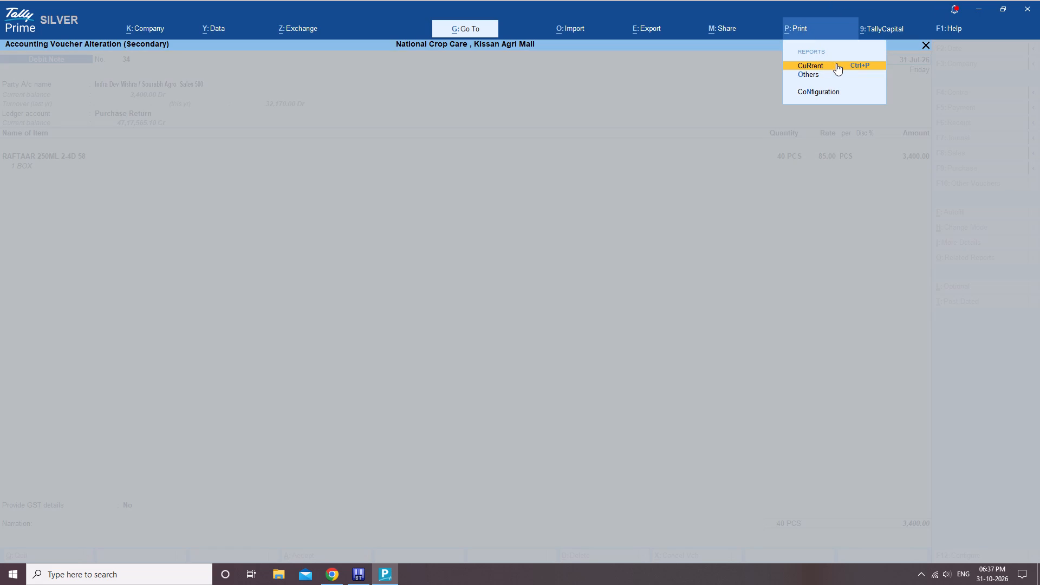
{"action": "key", "text": "Return"}
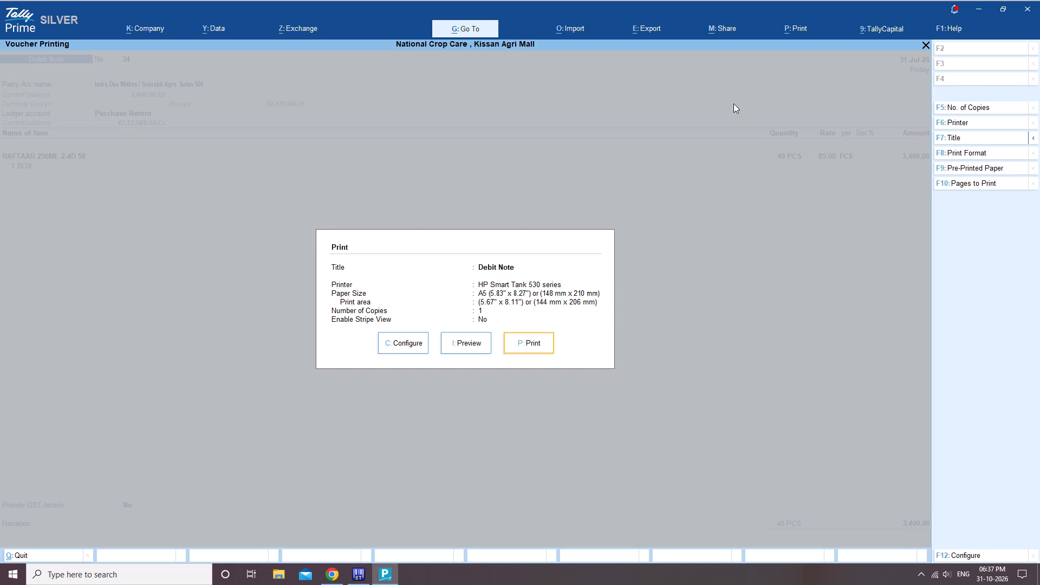
Set the HP Smart Tank 530 series paper size to A5 in the print configuration and accept the settings.
{"action": "left_click", "coordinate": [799, 23]}
{"action": "left_click", "coordinate": [841, 93]}
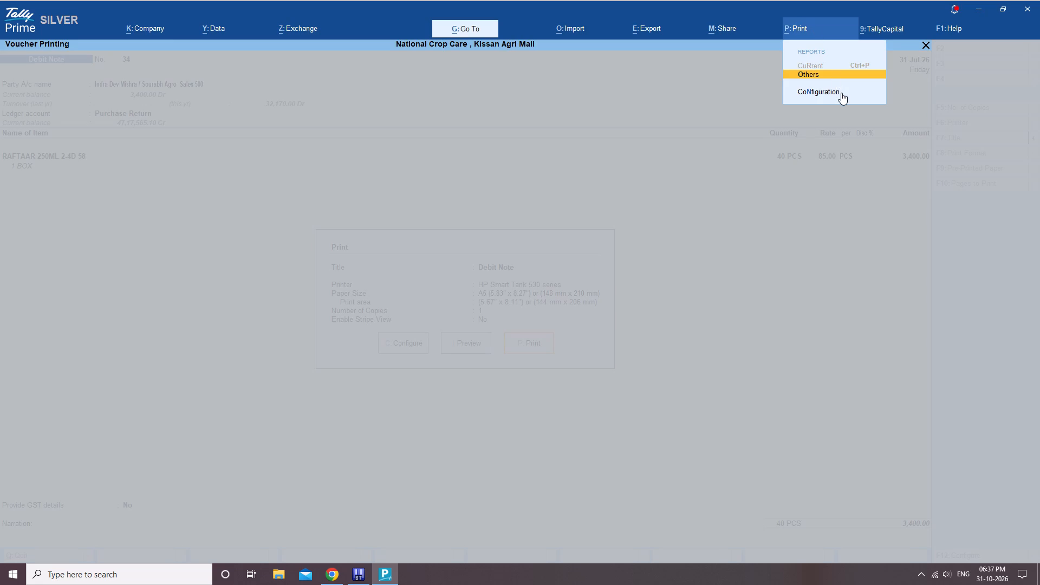
{"action": "key", "text": "Return"}
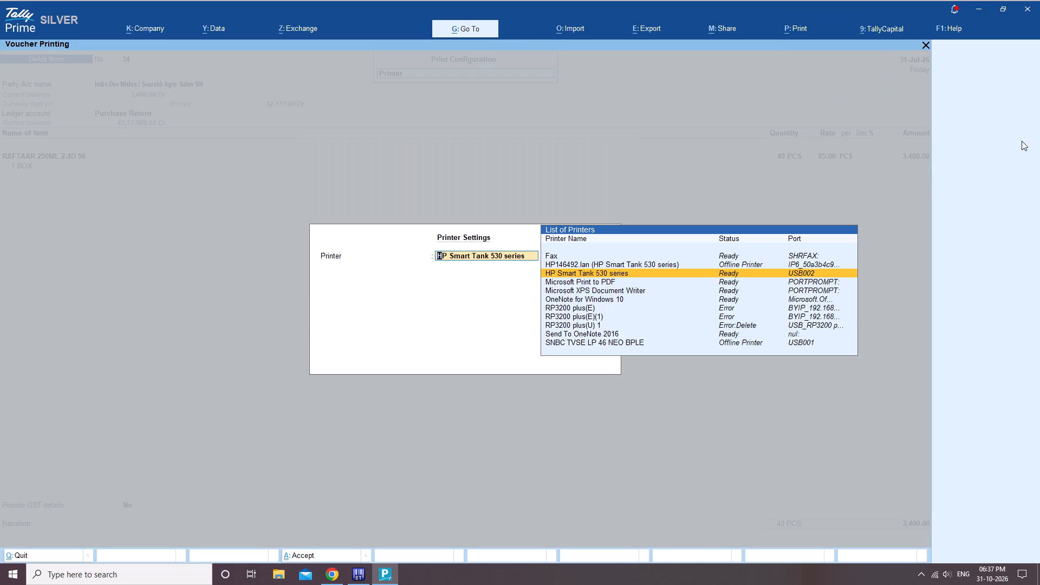
{"action": "key", "text": "Return"}
{"action": "left_click", "coordinate": [415, 139]}
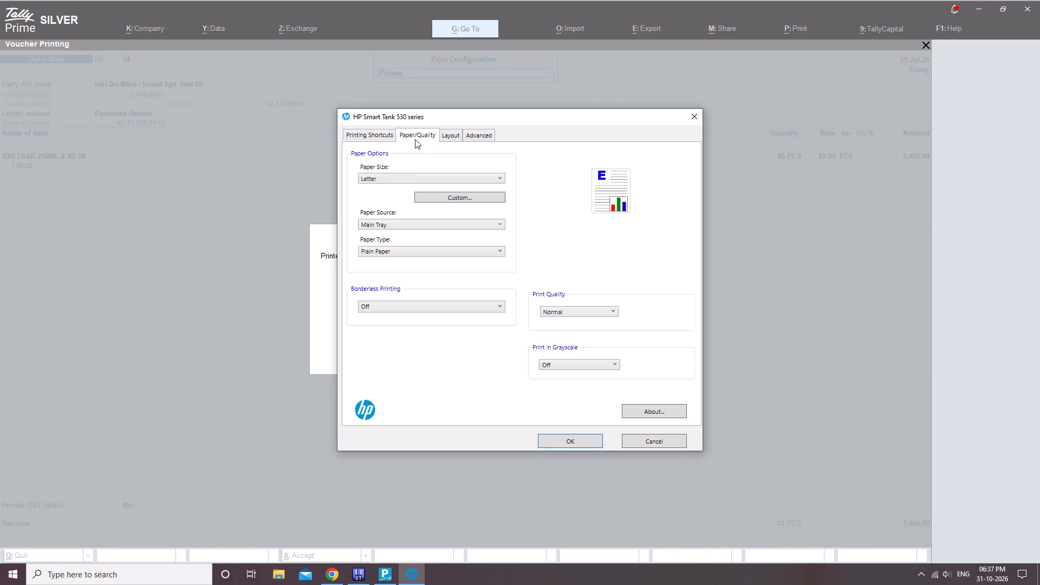
{"action": "left_click", "coordinate": [411, 178]}
{"action": "left_click", "coordinate": [426, 239]}
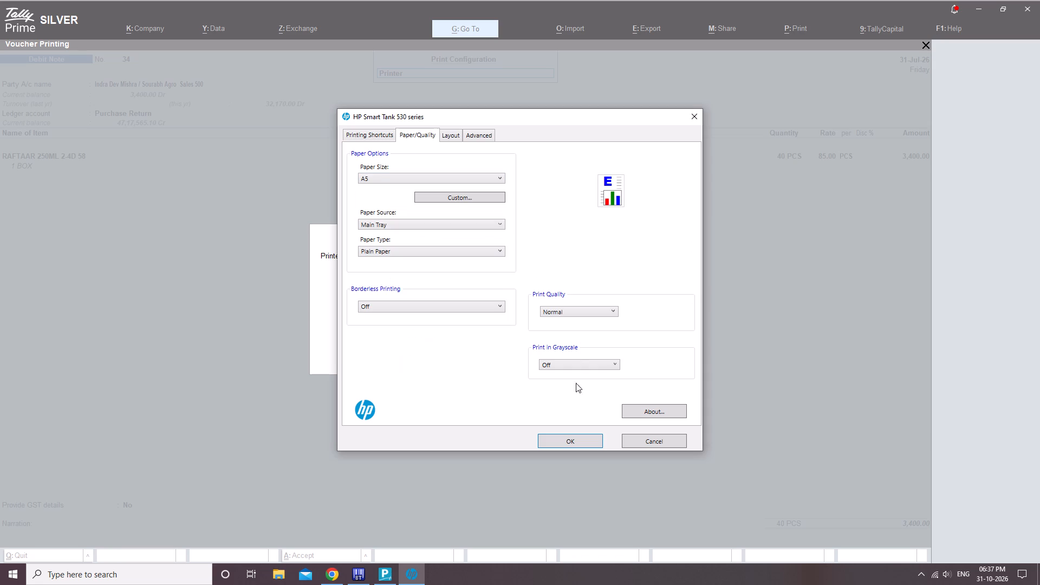
{"action": "left_click", "coordinate": [576, 437]}
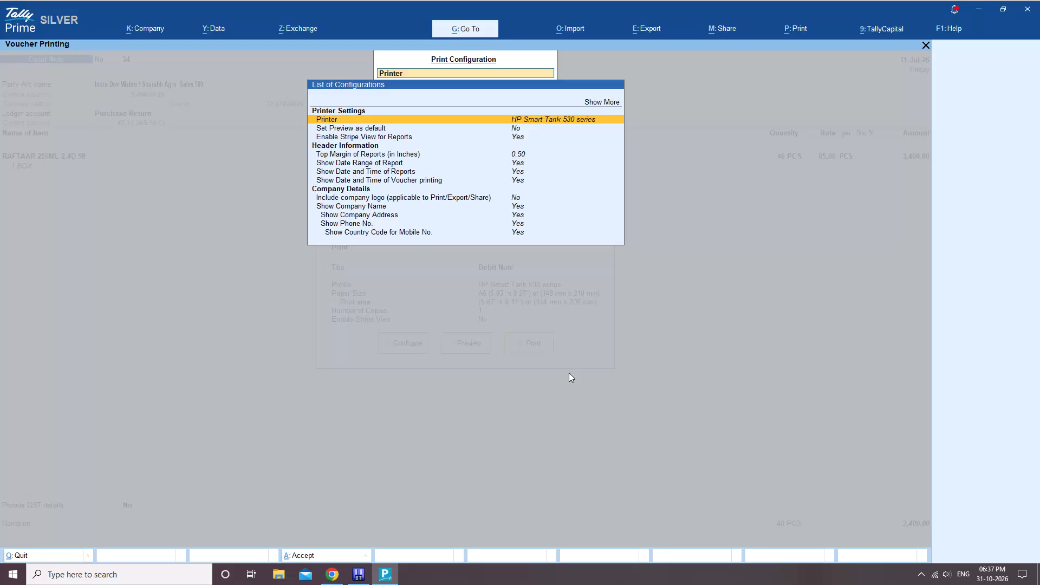
{"action": "key", "text": "ctrl+a"}
Print debit note 34 and return to the ledger's voucher list.
{"action": "left_click", "coordinate": [542, 332]}
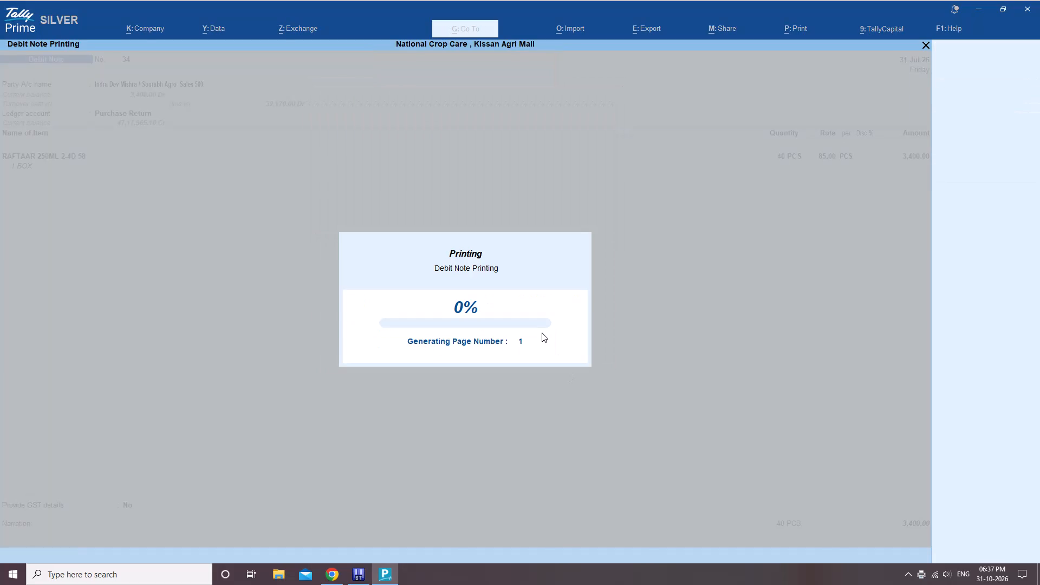
{"action": "key", "text": "Escape"}
{"action": "key", "text": "Escape"}
{"action": "key", "text": "Escape"}
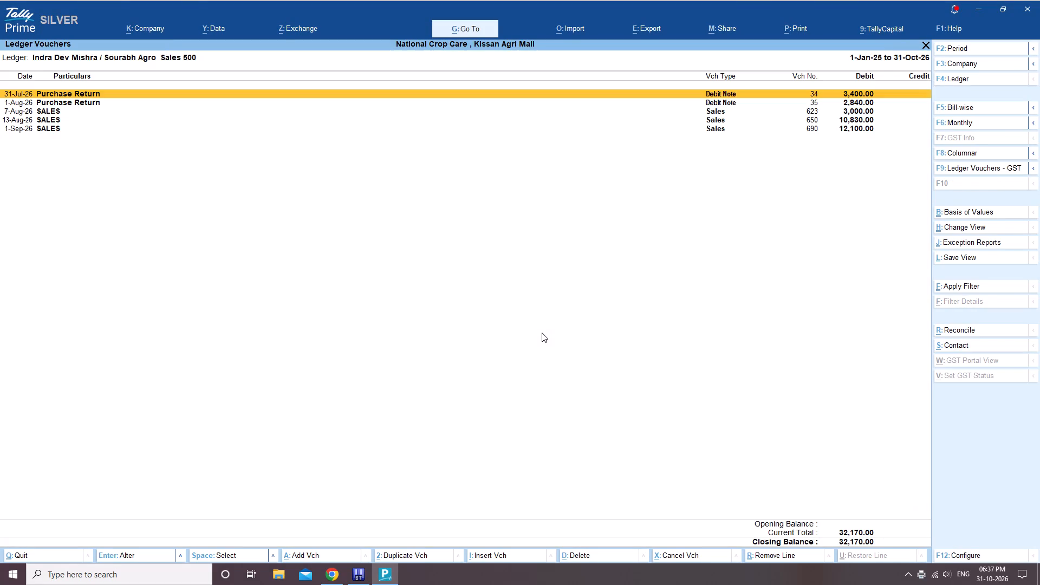
Open the 1-Aug-26 debit note 35 from the ledger's voucher list and print it.
{"action": "key", "text": "Down"}
{"action": "key", "text": "Return"}
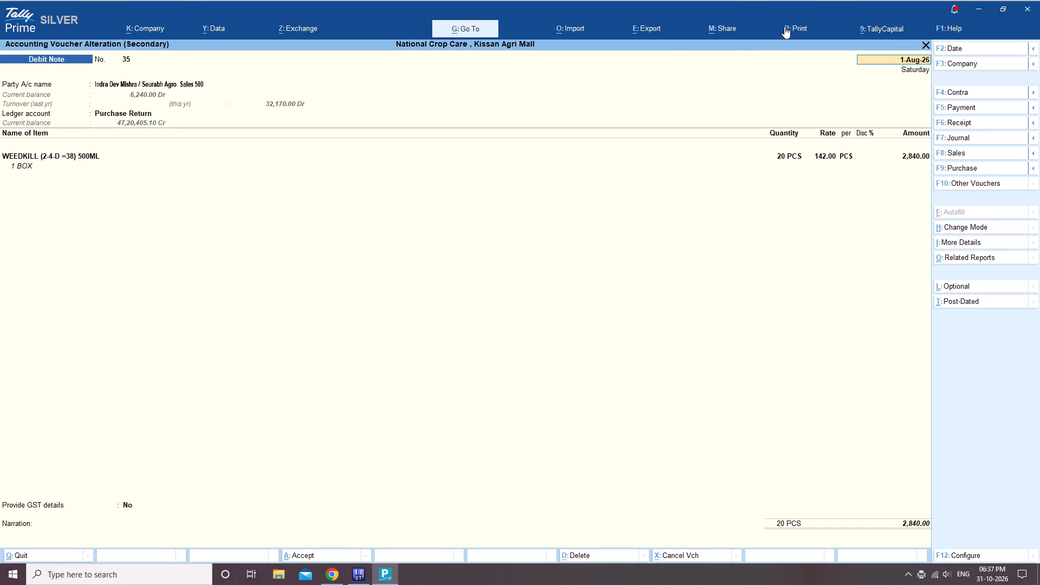
{"action": "left_click", "coordinate": [790, 24]}
{"action": "left_click", "coordinate": [809, 66]}
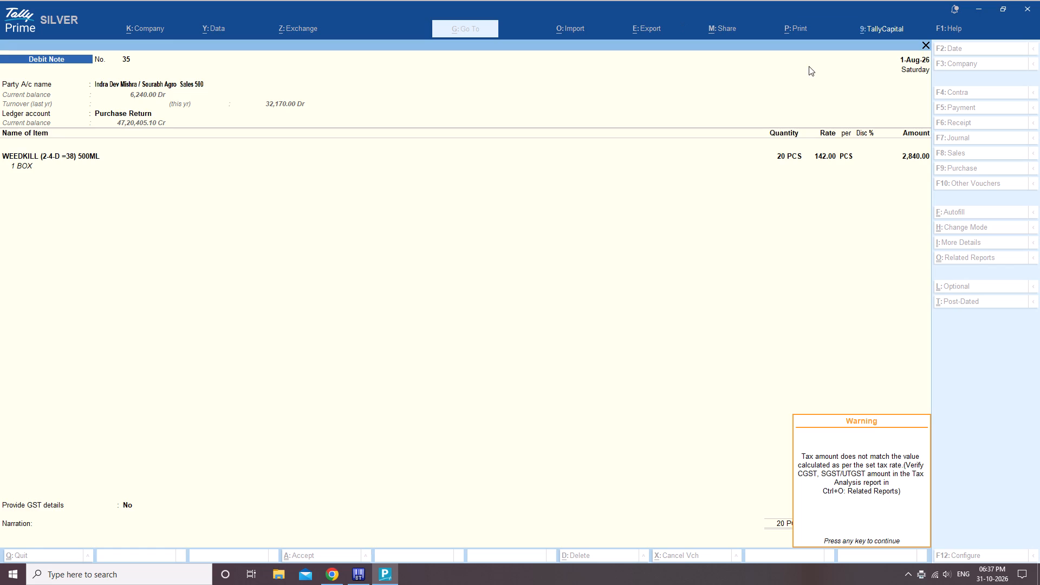
{"action": "key", "text": "Return"}
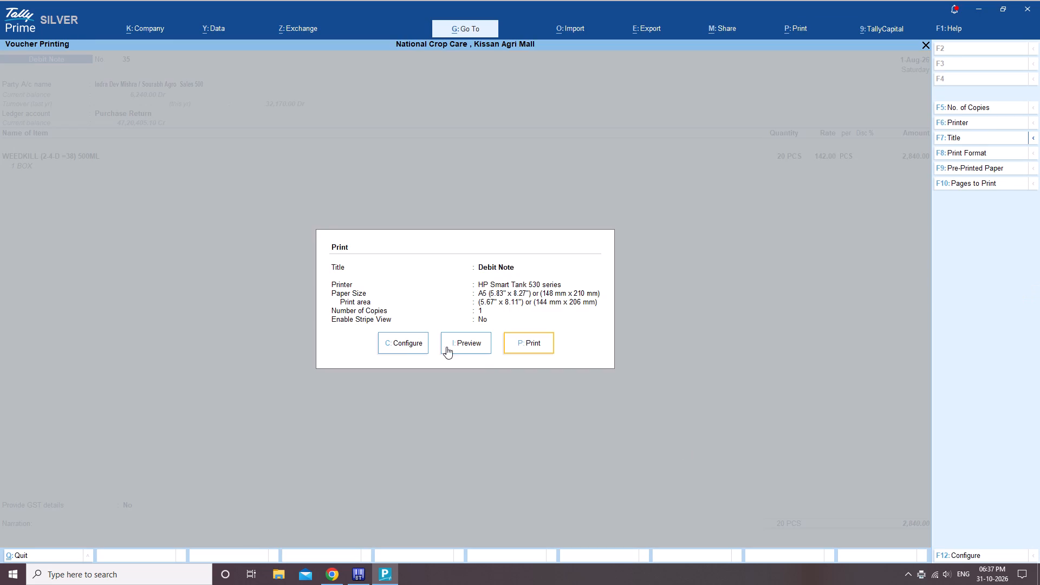
{"action": "left_click", "coordinate": [551, 341]}
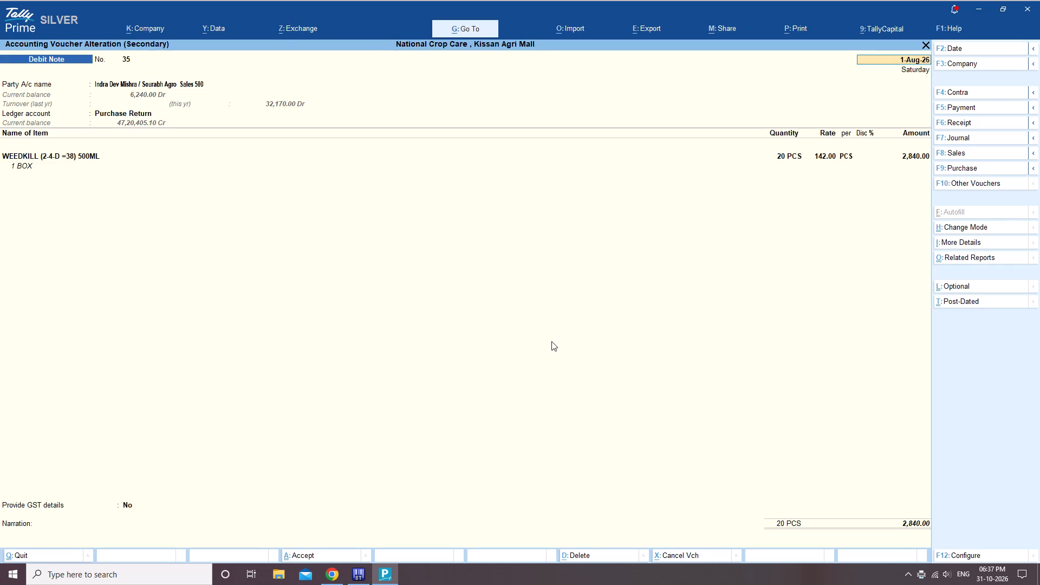
Leave debit note 35, print the 7-Aug-26 sales voucher 623 from the ledger's voucher list, and return to the list.
{"action": "key", "text": "Escape"}
{"action": "key", "text": "Escape"}
{"action": "key", "text": "Escape"}
{"action": "key", "text": "Down"}
{"action": "key", "text": "Return"}
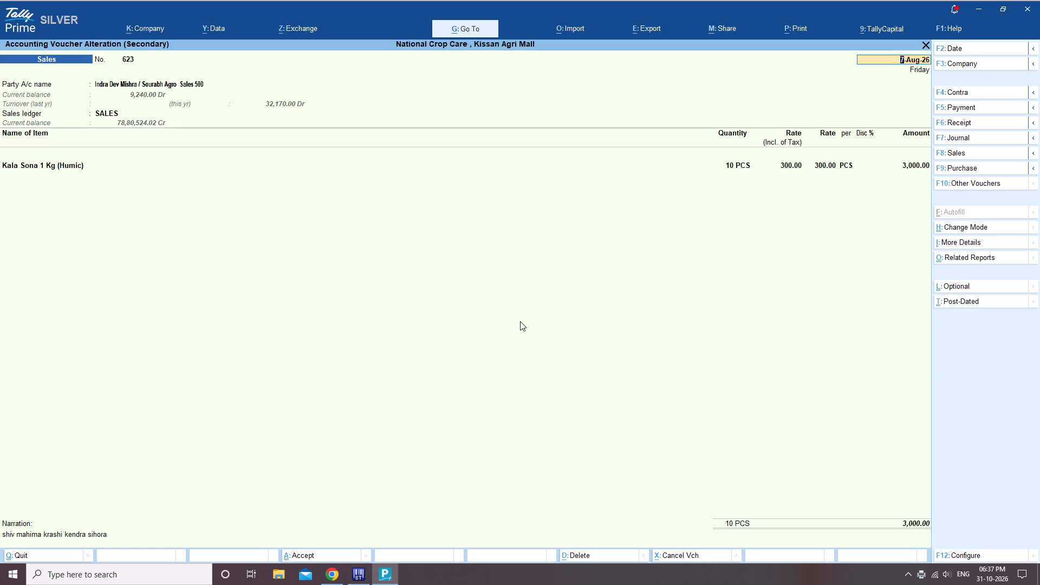
{"action": "key", "text": "ctrl+p"}
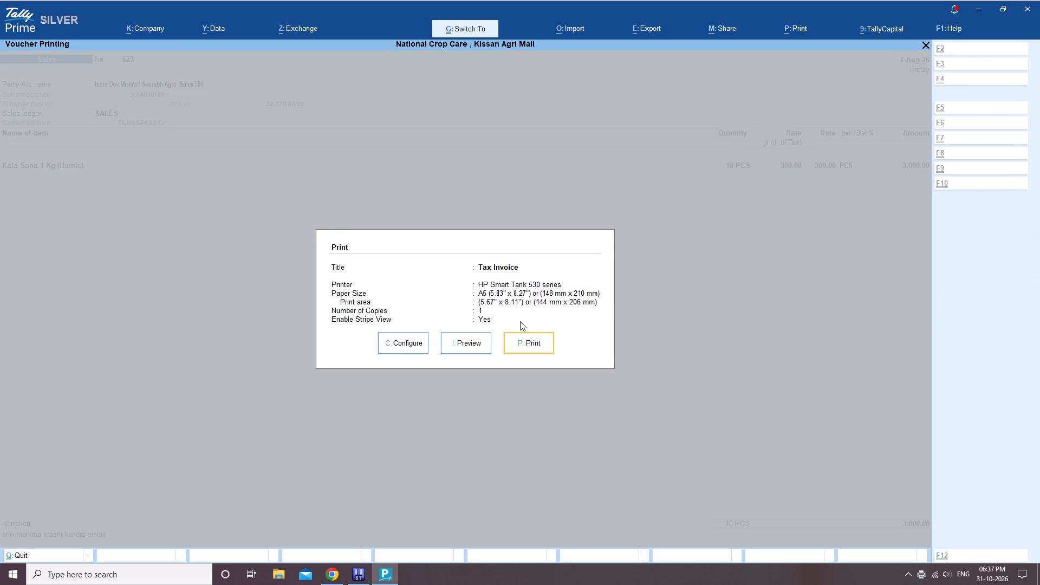
{"action": "key", "text": "p"}
{"action": "key", "text": "Escape"}
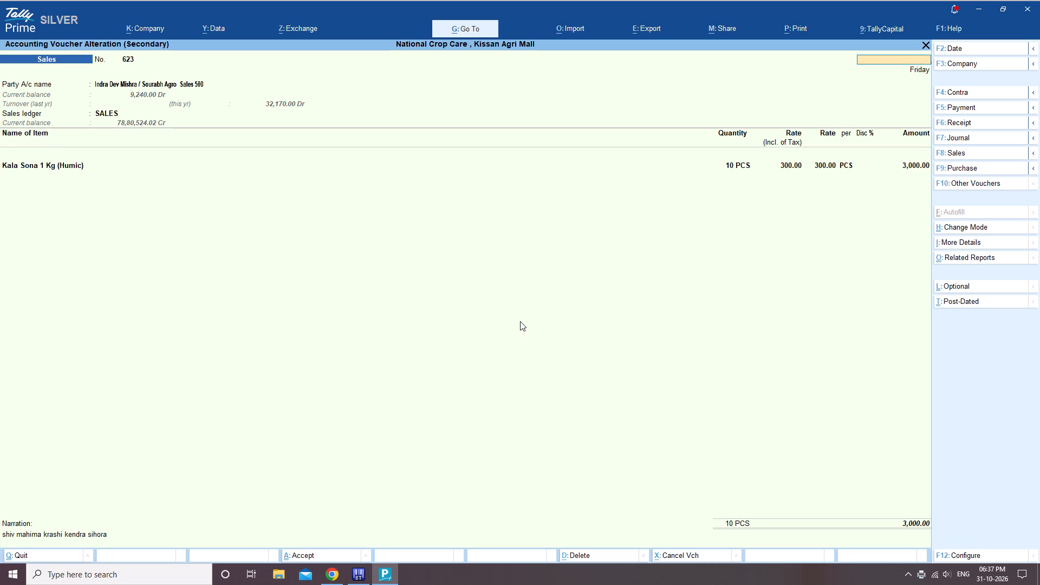
{"action": "key", "text": "Escape"}
{"action": "key", "text": "Escape"}
Open the 13-Aug-26 sales voucher 650 from the ledger's voucher list, print it, and return to the list.
{"action": "key", "text": "Down"}
{"action": "key", "text": "Return"}
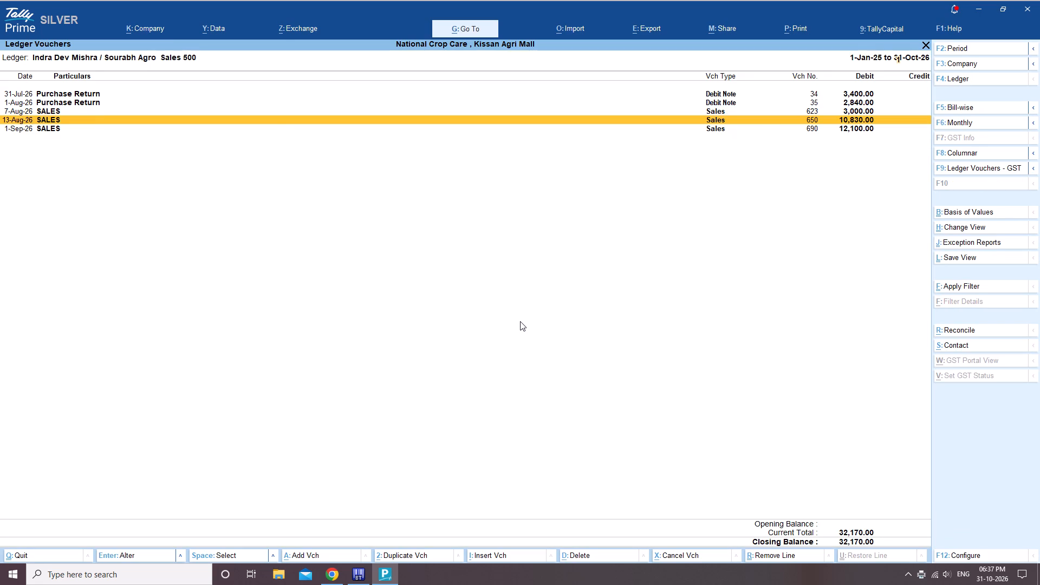
{"action": "key", "text": "ctrl+p"}
{"action": "key", "text": "p"}
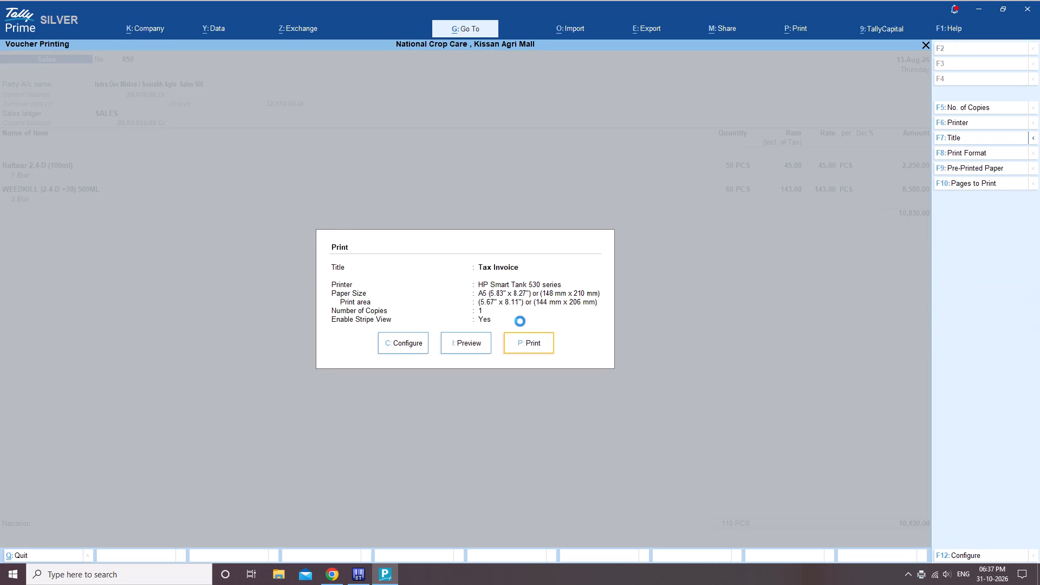
{"action": "key", "text": "Escape"}
{"action": "key", "text": "Escape"}
{"action": "key", "text": "Escape"}
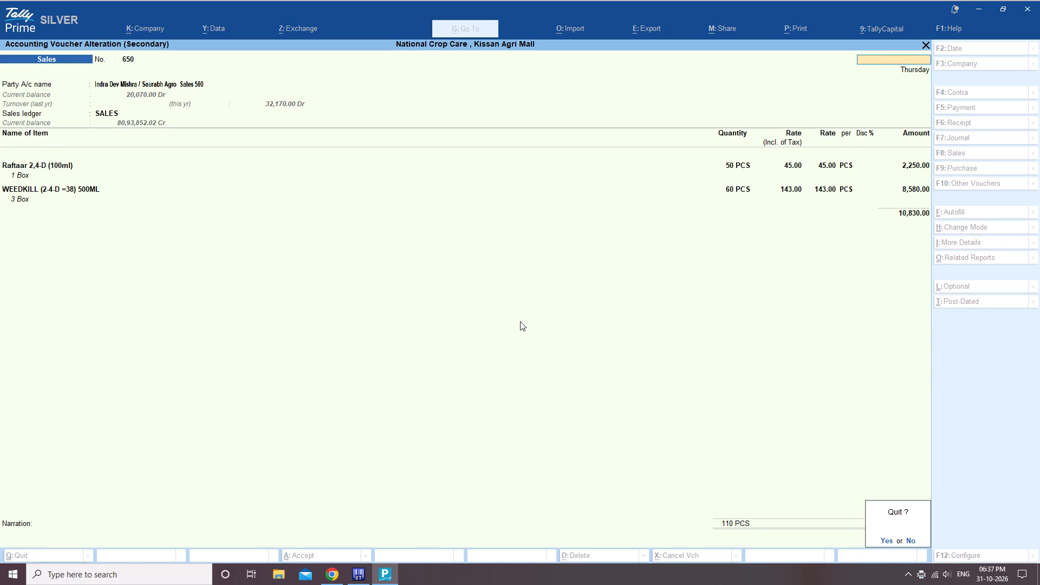
{"action": "key", "text": "Left"}
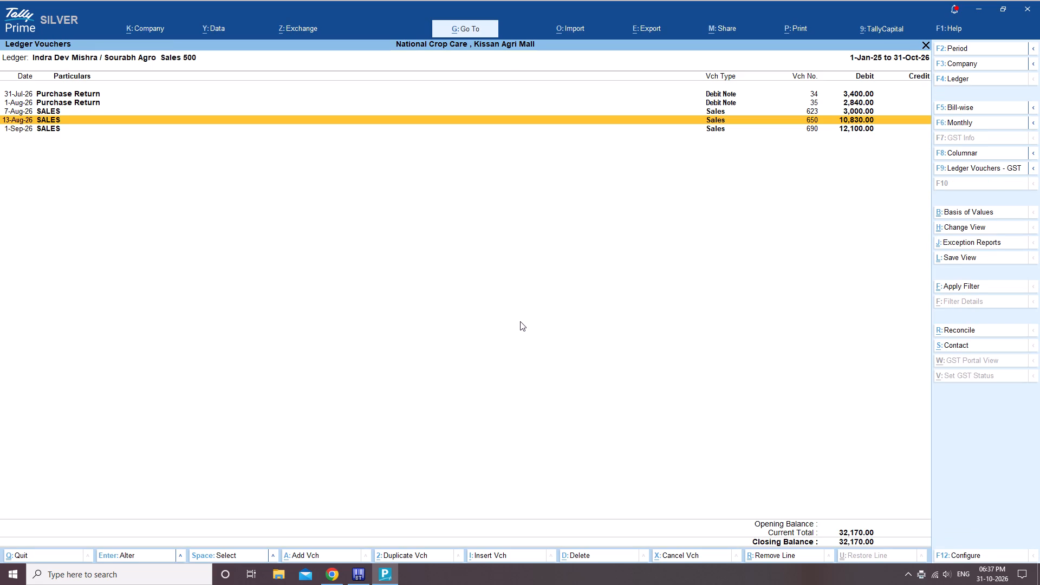
Open the 1-Sep-26 sales voucher 690 from the ledger's voucher list, print it, and return to the list.
{"action": "key", "text": "Down"}
{"action": "key", "text": "Return"}
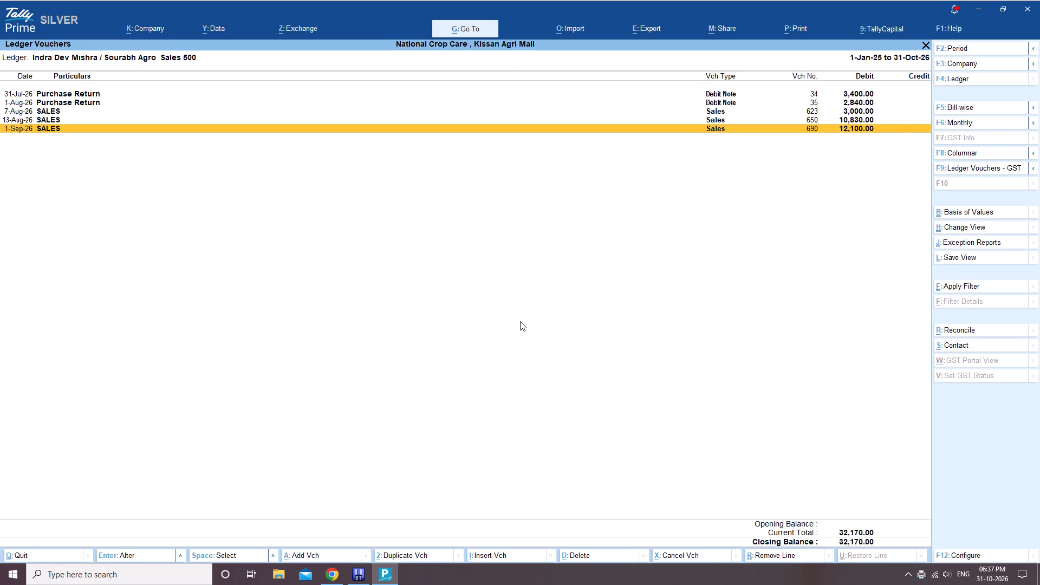
{"action": "key", "text": "ctrl+p"}
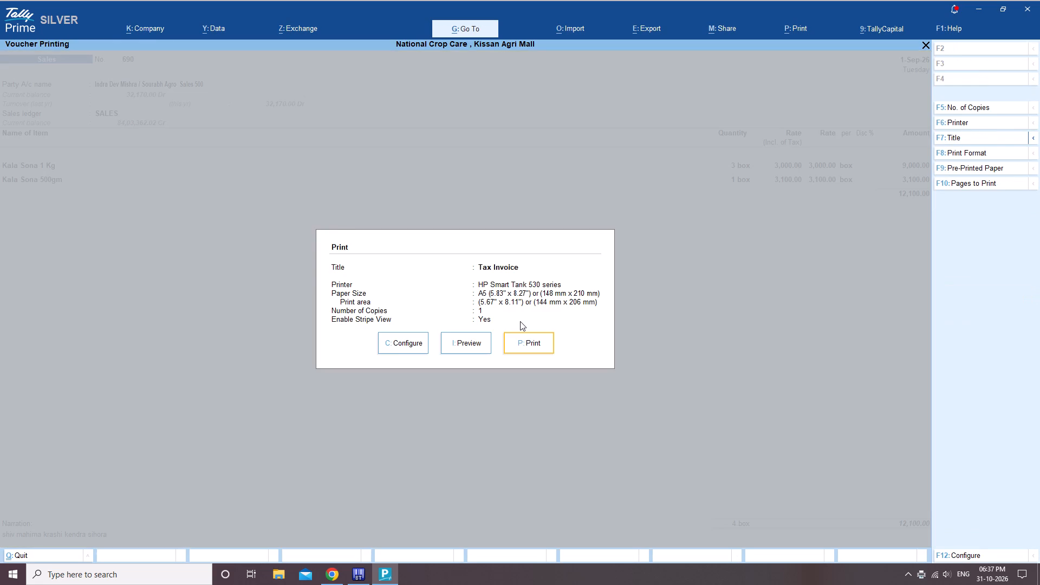
{"action": "key", "text": "p"}
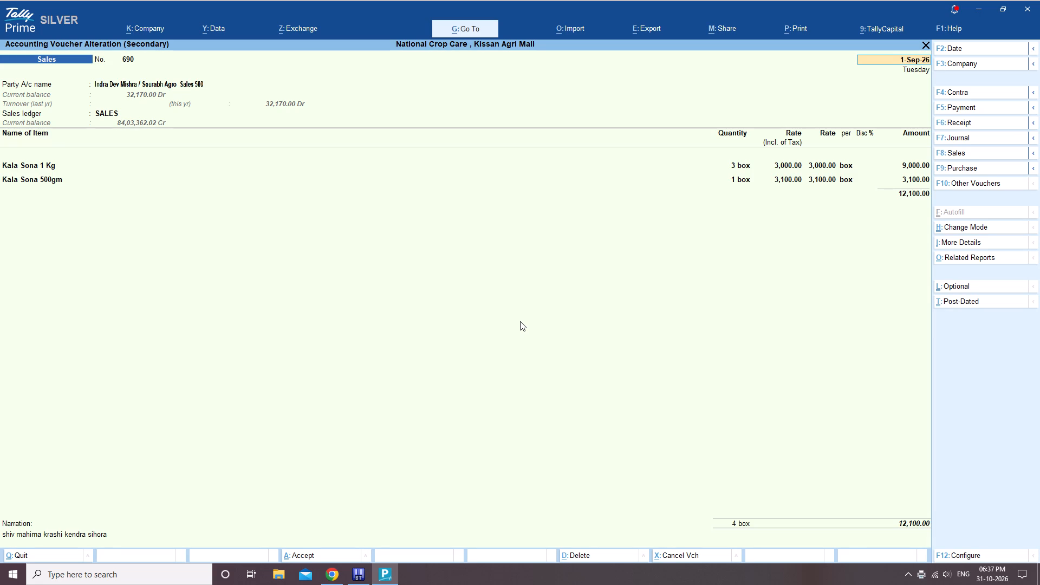
{"action": "key", "text": "Escape"}
{"action": "key", "text": "Escape"}
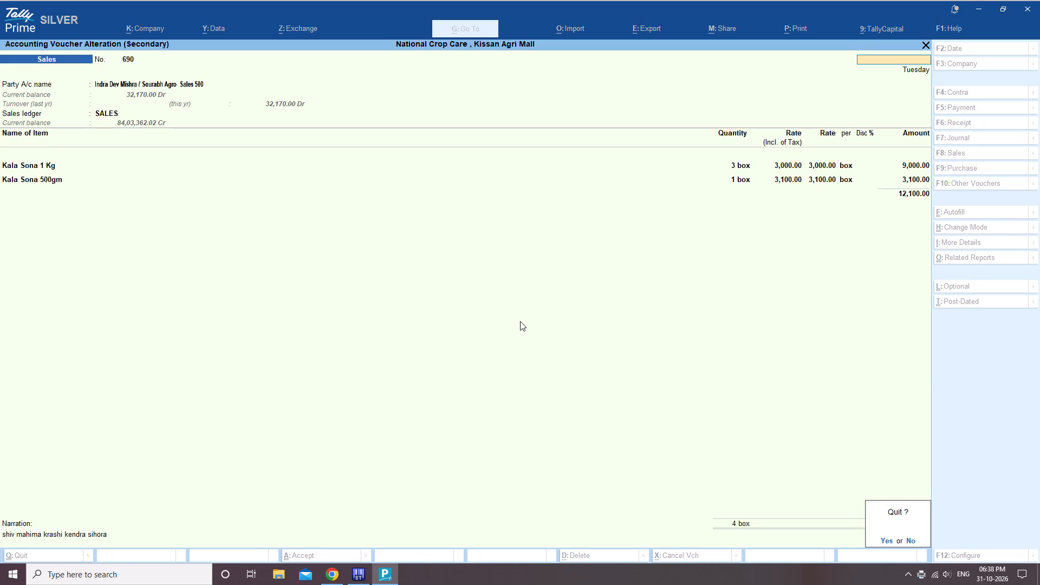
{"action": "key", "text": "Escape"}
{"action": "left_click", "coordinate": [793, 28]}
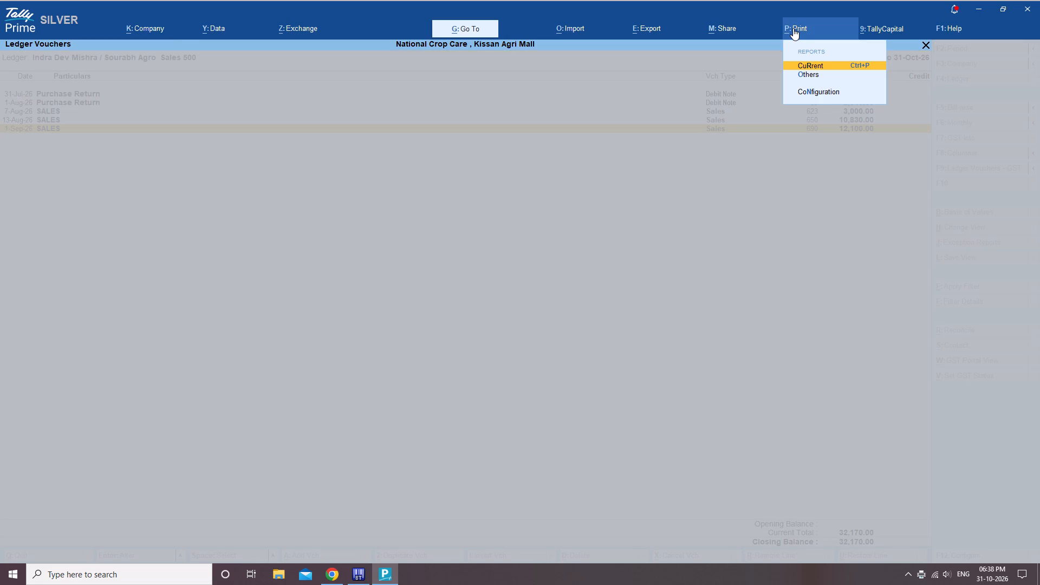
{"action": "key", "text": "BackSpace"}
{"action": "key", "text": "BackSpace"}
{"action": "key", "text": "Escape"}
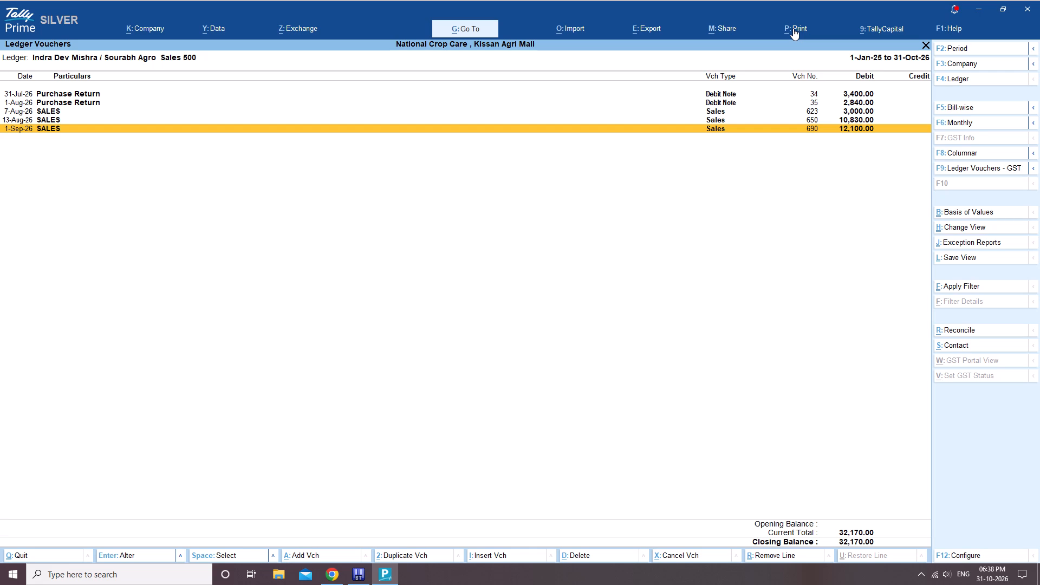
Print the Ledger Vouchers report for the Sourabh Agro Sales 500 ledger.
{"action": "key", "text": "ctrl+p"}
{"action": "key", "text": "p"}
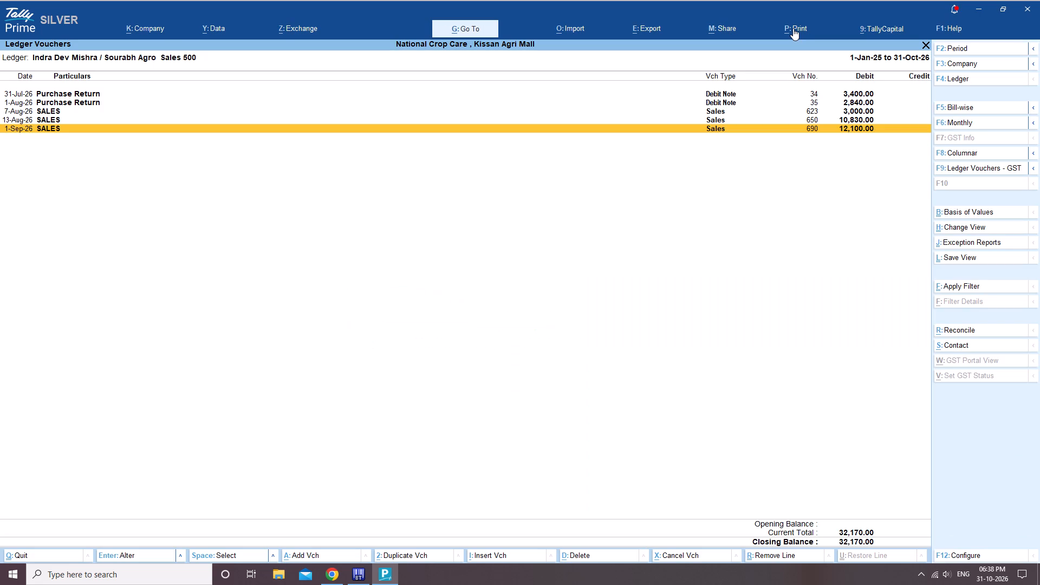
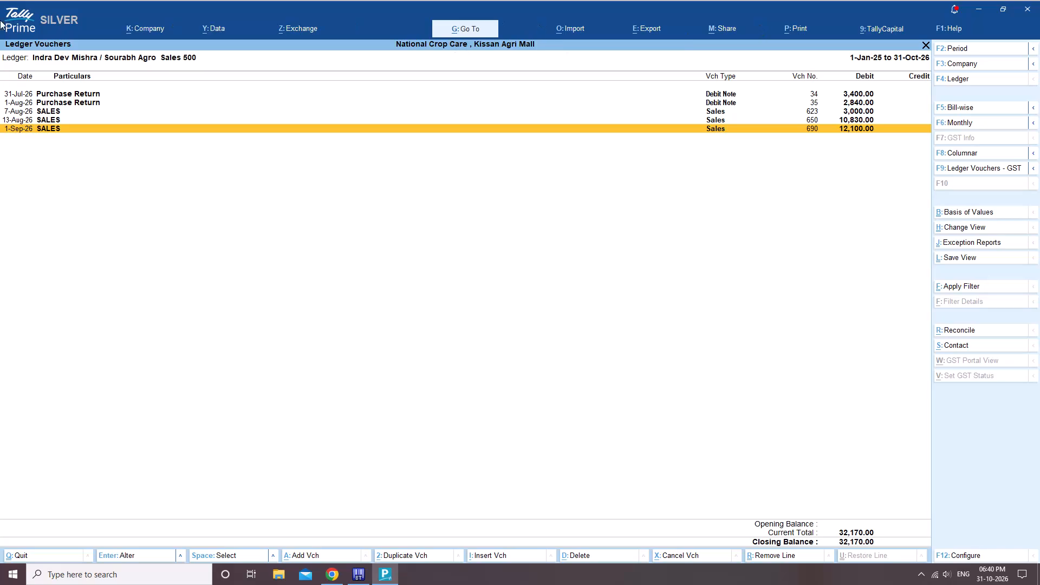
Open the 31-Jul-26 debit note 34 from the ledger's voucher list and change its voucher type to Sales.
{"action": "left_click", "coordinate": [80, 90]}
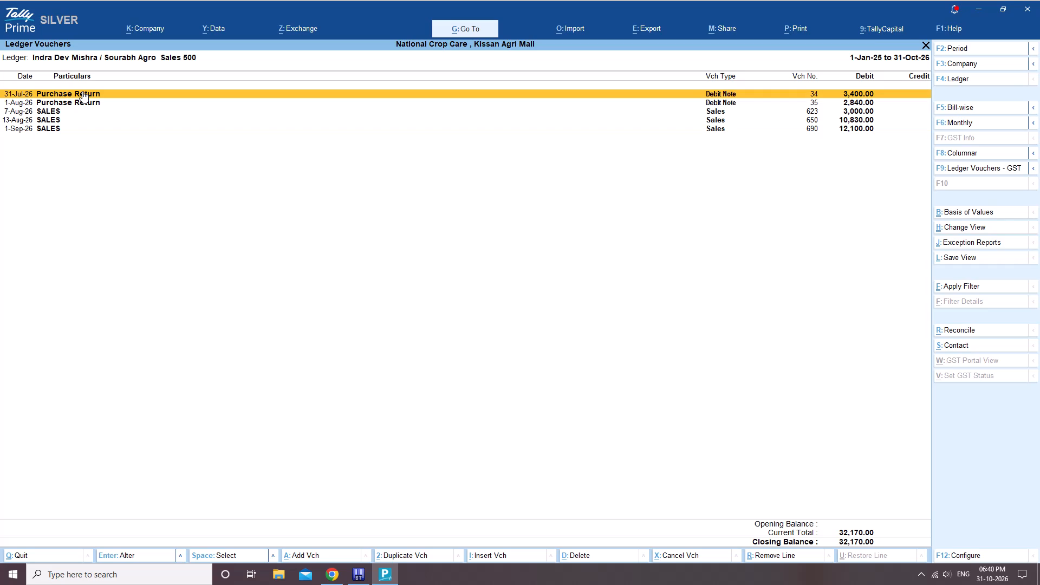
{"action": "key", "text": "Return"}
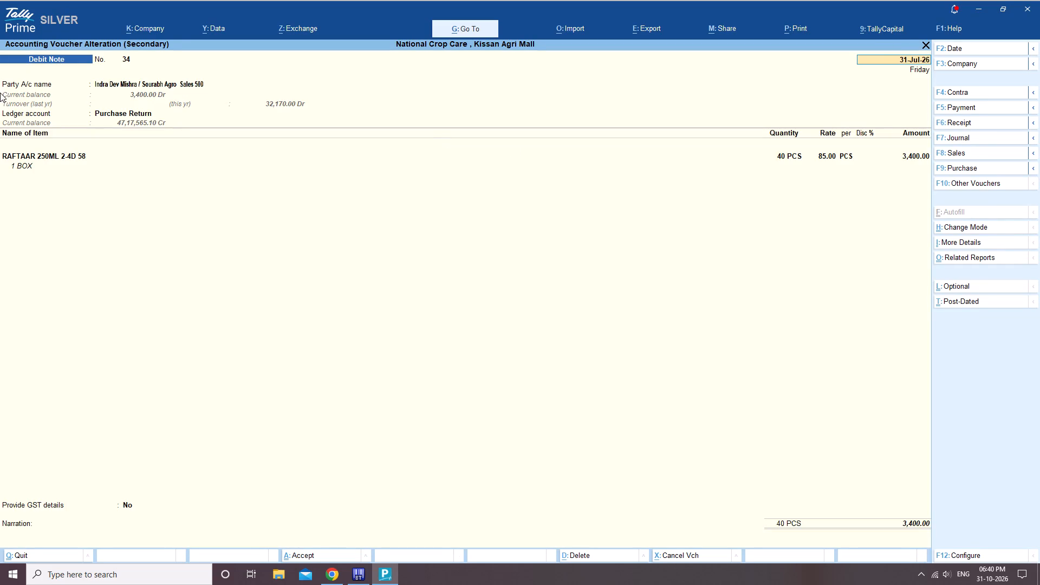
{"action": "left_click", "coordinate": [121, 116]}
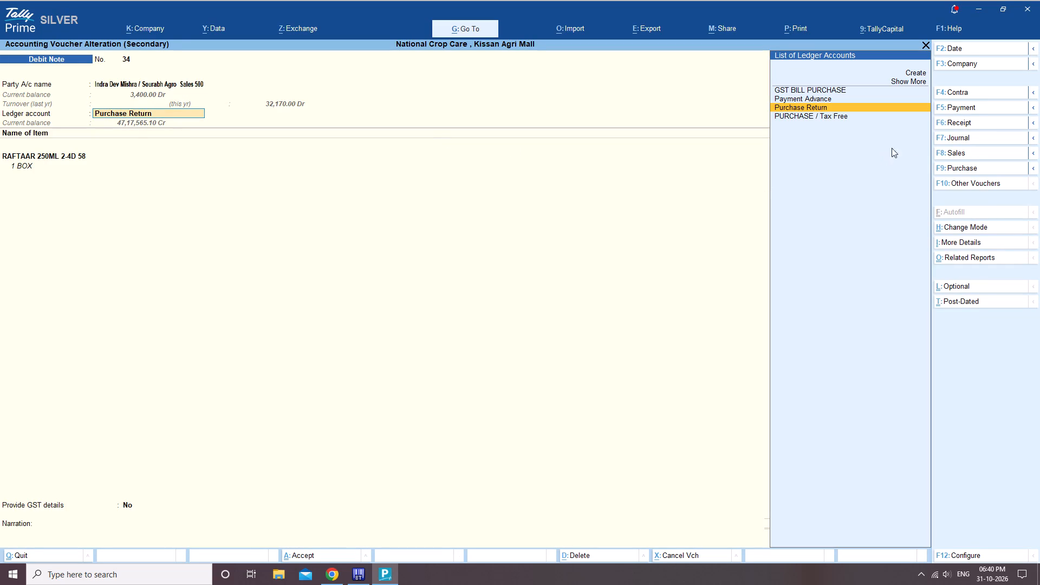
{"action": "left_click", "coordinate": [955, 154]}
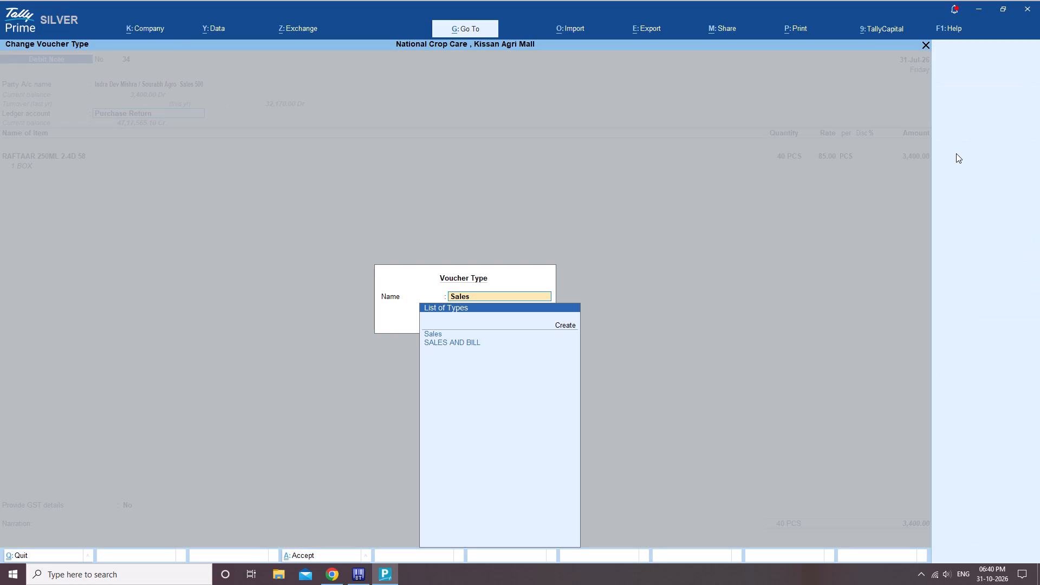
{"action": "key", "text": "Down"}
{"action": "key", "text": "Return"}
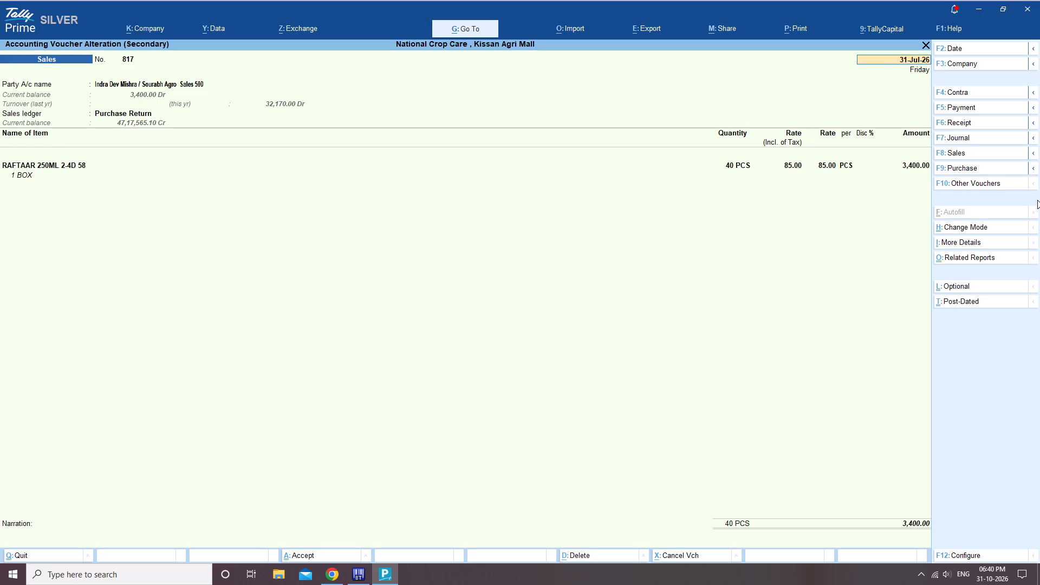
Set the converted voucher's sales ledger to SALES and save the voucher.
{"action": "left_click", "coordinate": [162, 83]}
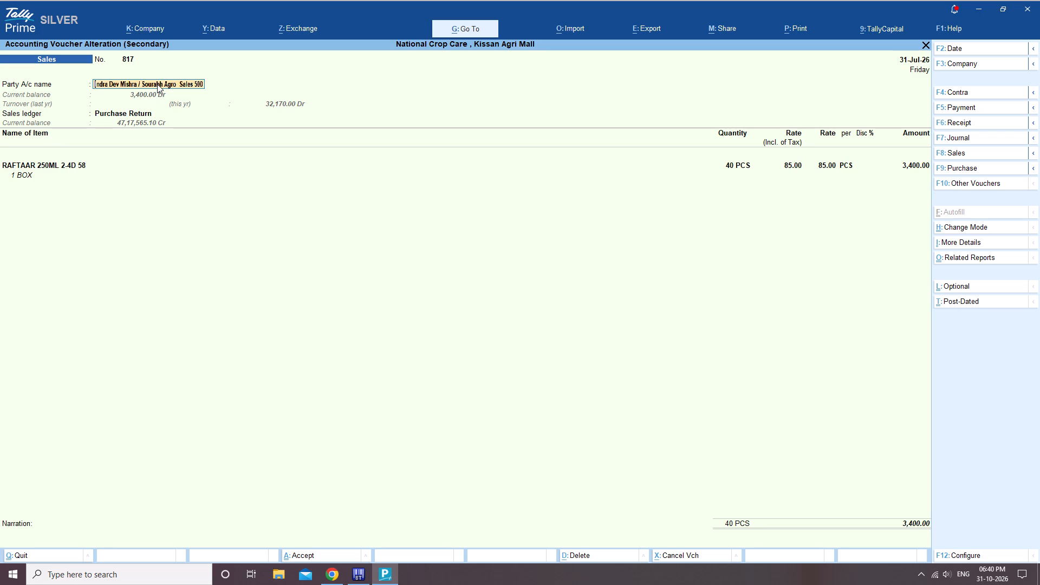
{"action": "left_click", "coordinate": [149, 115]}
{"action": "key", "text": "Down"}
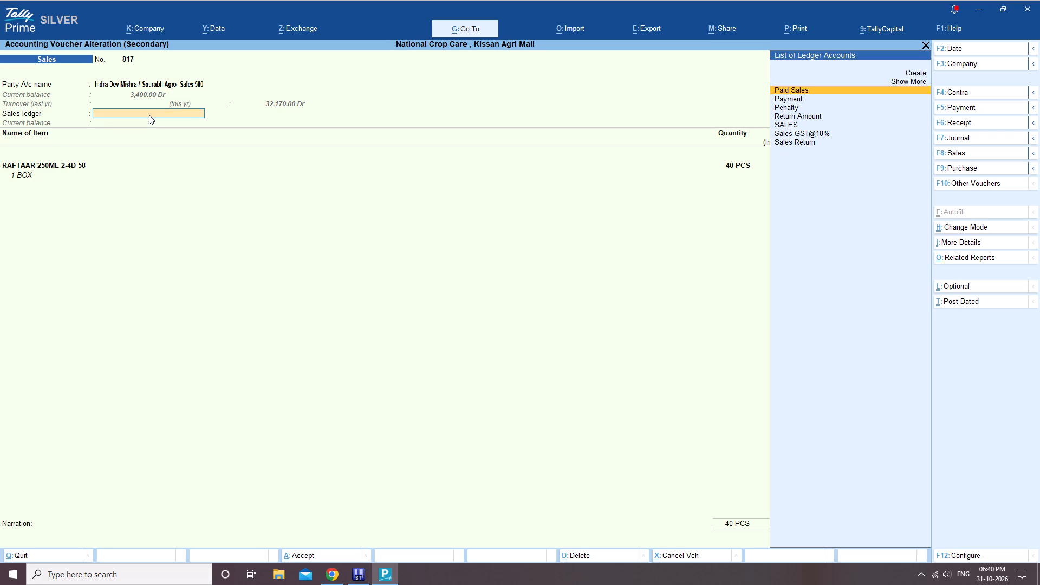
{"action": "key", "text": "Down"}
{"action": "key", "text": "Down"}
{"action": "key", "text": "Down"}
{"action": "key", "text": "Return"}
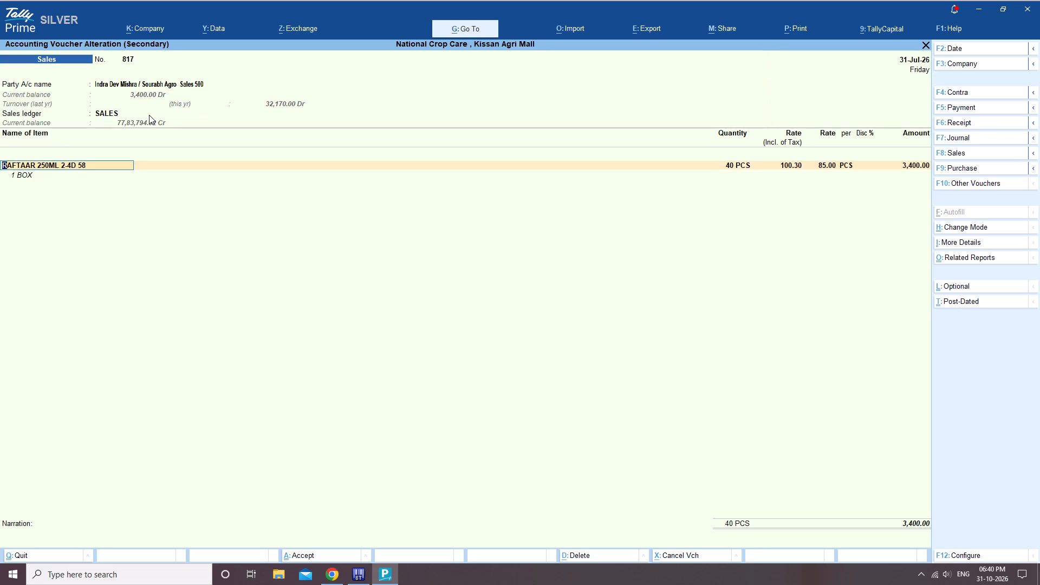
{"action": "key", "text": "ctrl+a"}
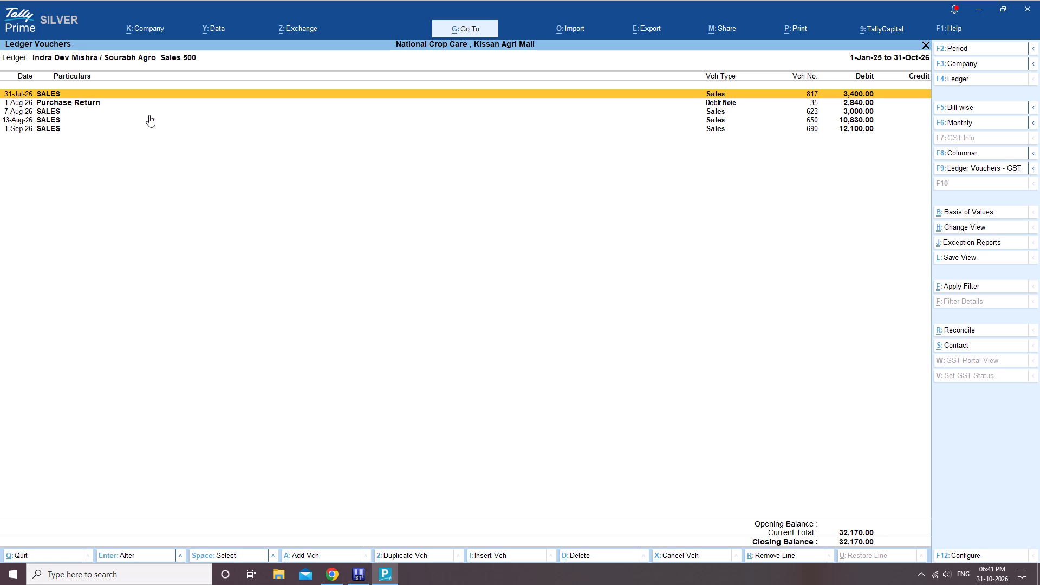
Leave the ledger report and start a purchase voucher with supplier invoice number 11112, keeping the offered invoice date.
{"action": "key", "text": "Down"}
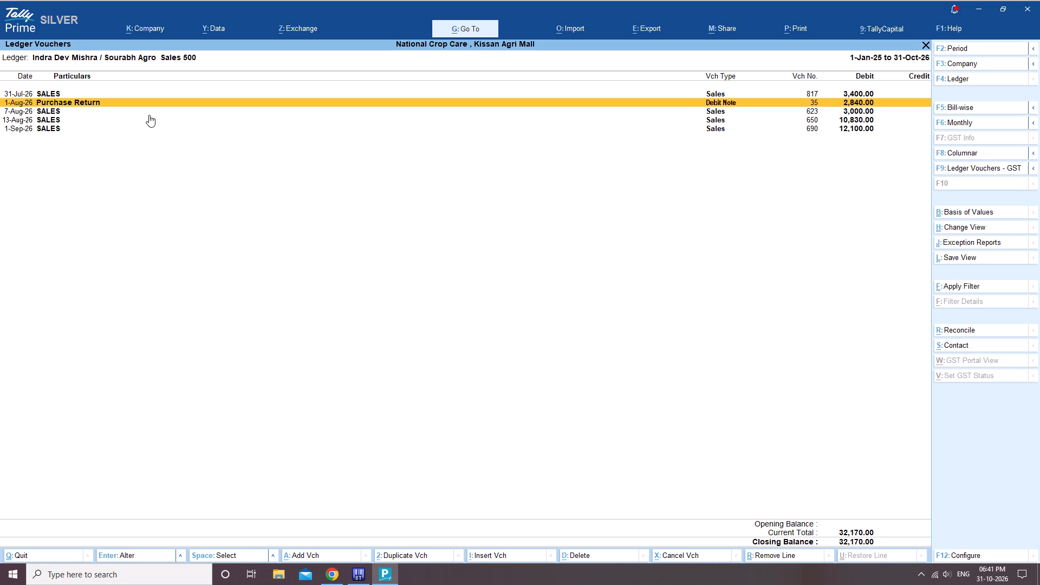
{"action": "key", "text": "Escape"}
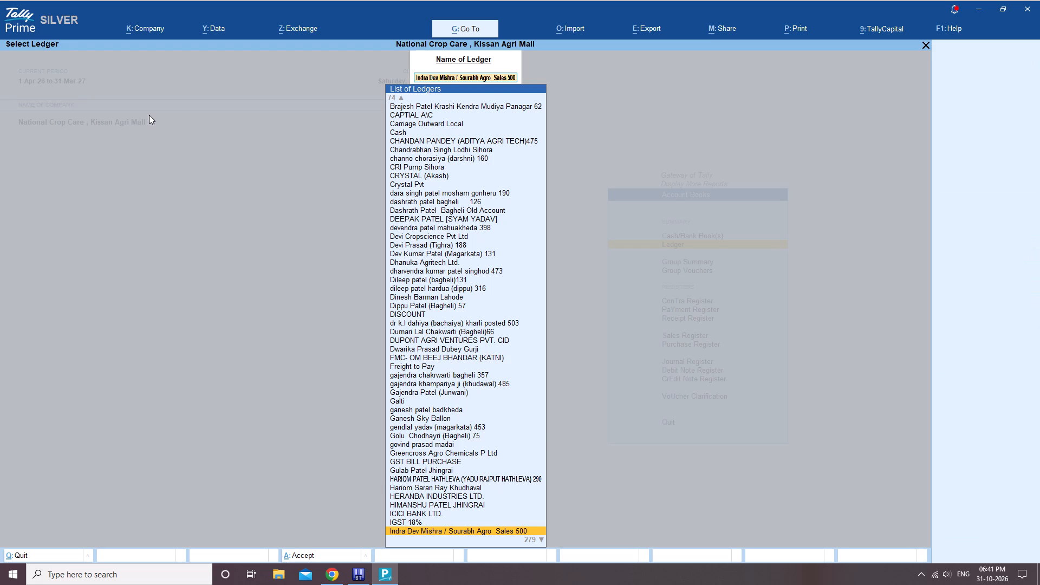
{"action": "key", "text": "Escape"}
{"action": "key", "text": "Escape"}
{"action": "key", "text": "Escape"}
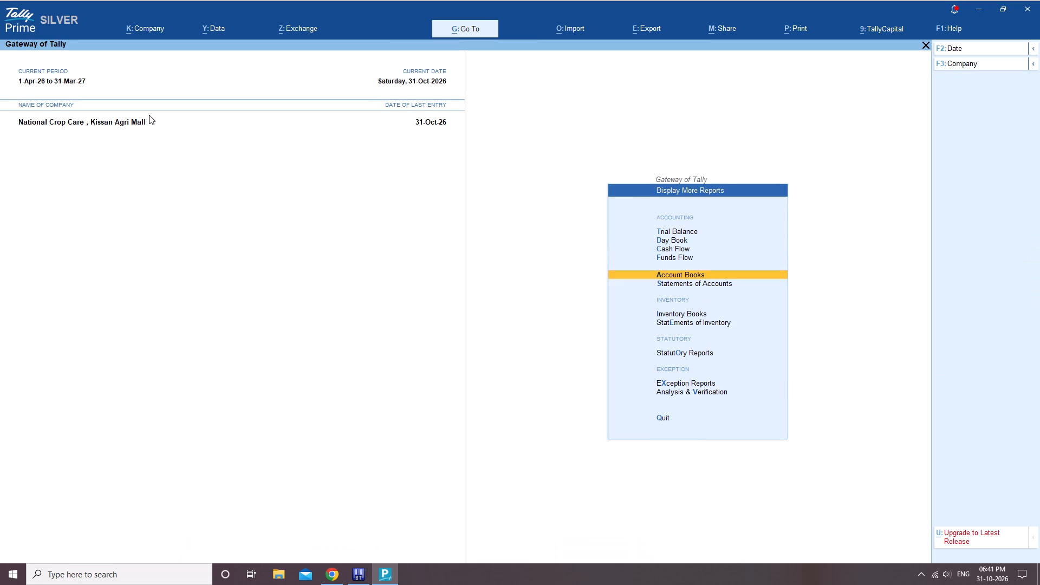
{"action": "key", "text": "Escape"}
{"action": "key", "text": "v"}
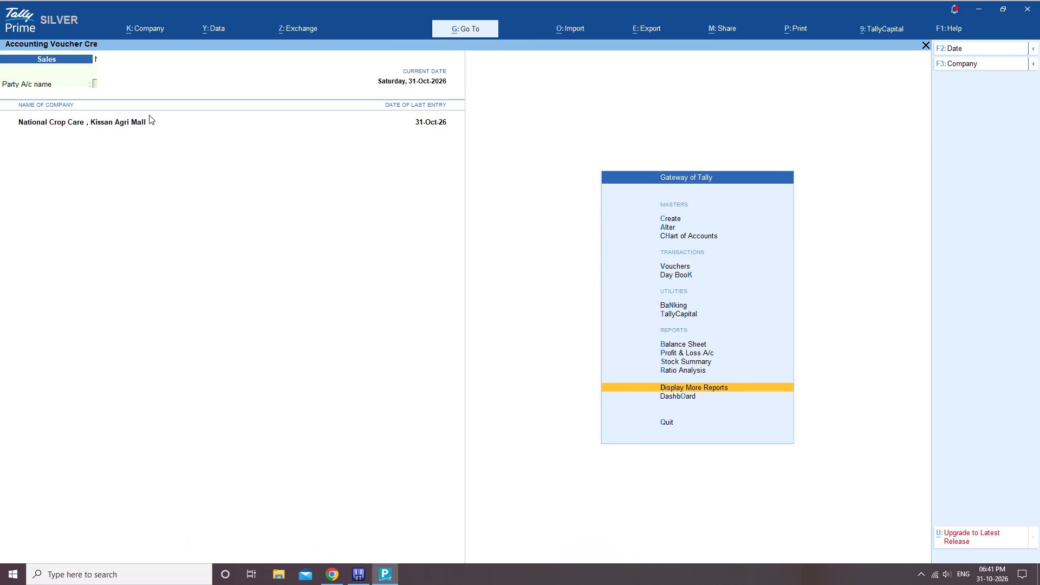
{"action": "left_click", "coordinate": [975, 164]}
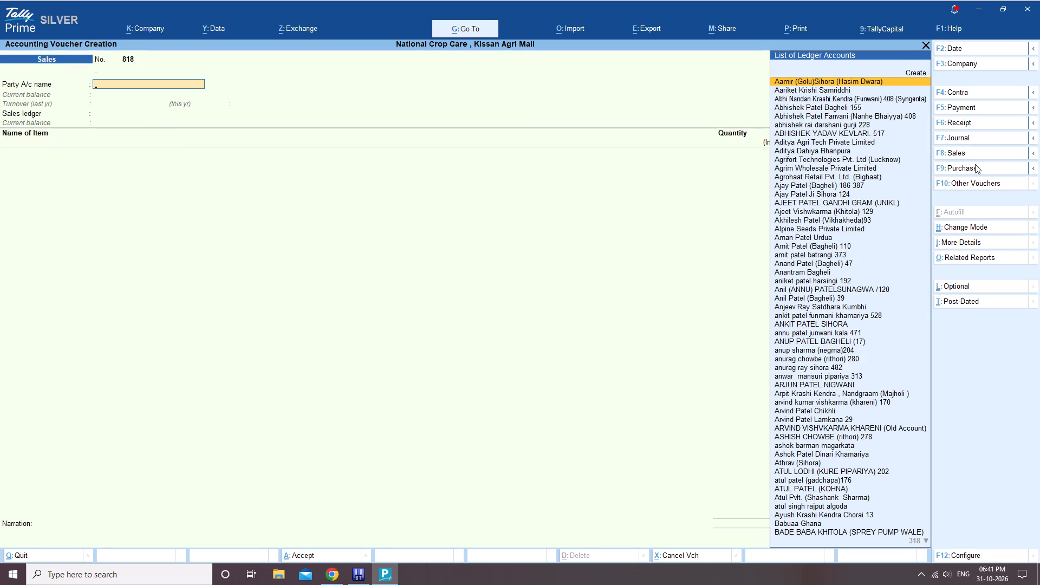
{"action": "type", "text": "1111"}
{"action": "key", "text": "2"}
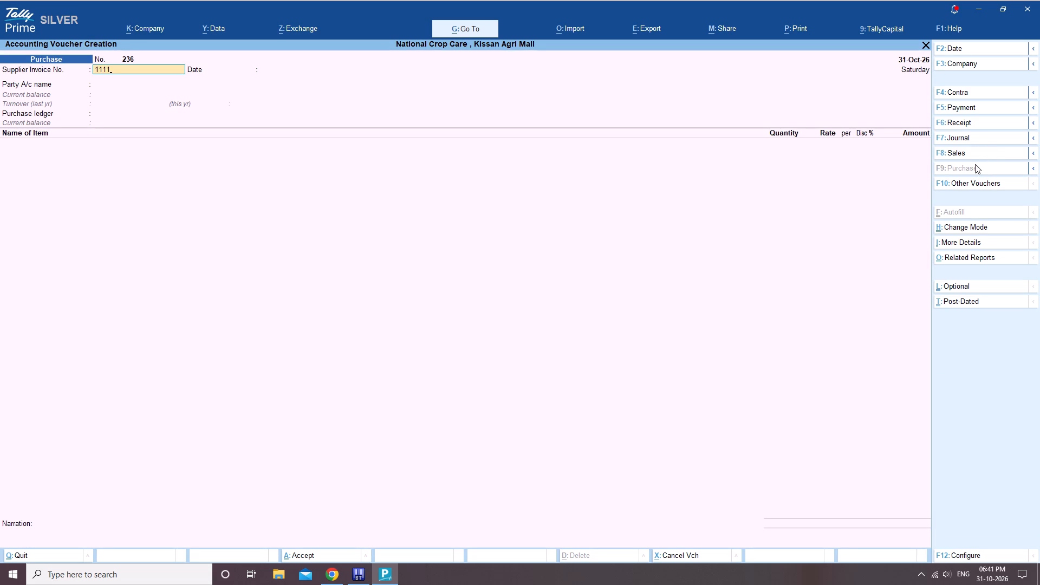
{"action": "key", "text": "Return"}
{"action": "key", "text": "Return"}
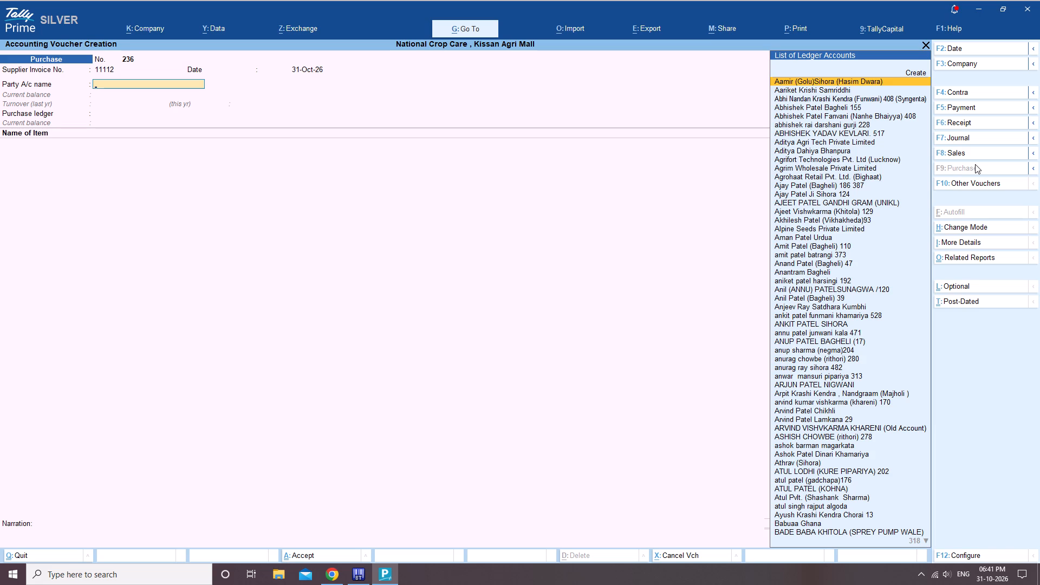
Select the party account starting with "Rupa" for Majholi (Sihora), leaving the receipt and order details blank and tracking Not Applicable.
{"action": "type", "text": "rupa"}
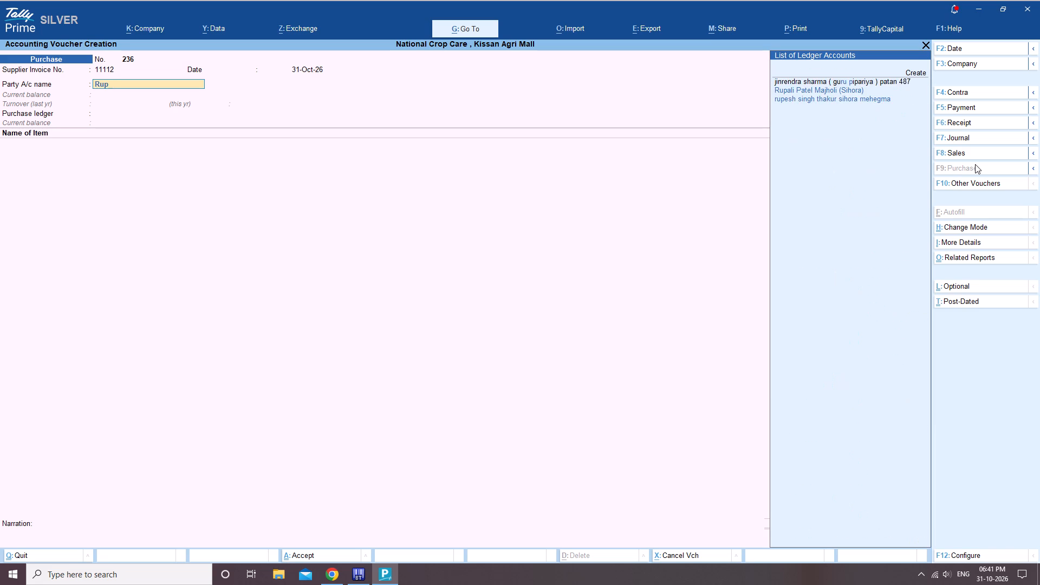
{"action": "key", "text": "Return"}
{"action": "key", "text": "Return"}
{"action": "key", "text": "Return"}
{"action": "key", "text": "Return"}
{"action": "key", "text": "Return"}
{"action": "key", "text": "Return"}
{"action": "key", "text": "Return"}
{"action": "key", "text": "Return"}
{"action": "key", "text": "Return"}
{"action": "key", "text": "Return"}
{"action": "key", "text": "Return"}
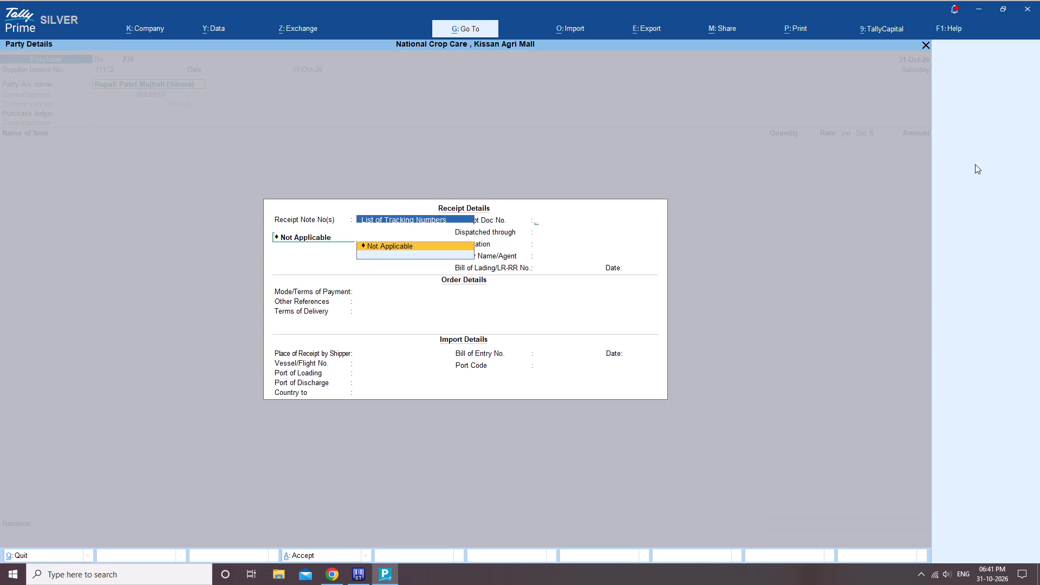
{"action": "key", "text": "Return"}
{"action": "key", "text": "Return"}
{"action": "key", "text": "Return"}
{"action": "key", "text": "Return"}
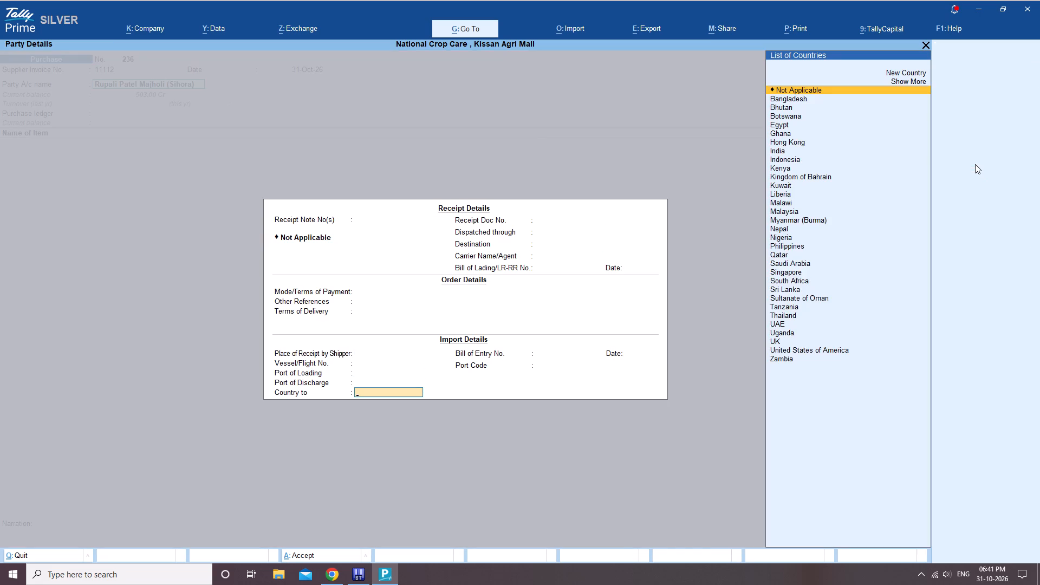
Set Country to as India in the import details and accept the remaining party details.
{"action": "type", "text": "in"}
{"action": "key", "text": "Down"}
{"action": "key", "text": "Return"}
{"action": "key", "text": "Return"}
{"action": "key", "text": "Return"}
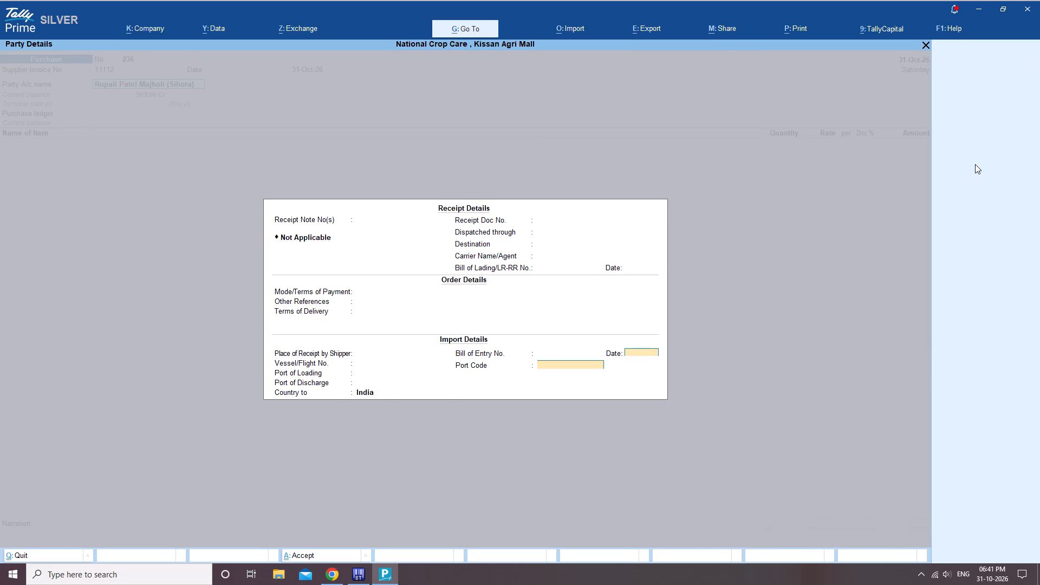
{"action": "key", "text": "Return"}
{"action": "key", "text": "Return"}
{"action": "key", "text": "Return"}
{"action": "key", "text": "Return"}
{"action": "key", "text": "Return"}
{"action": "key", "text": "Return"}
{"action": "key", "text": "Return"}
{"action": "key", "text": "Return"}
{"action": "key", "text": "Return"}
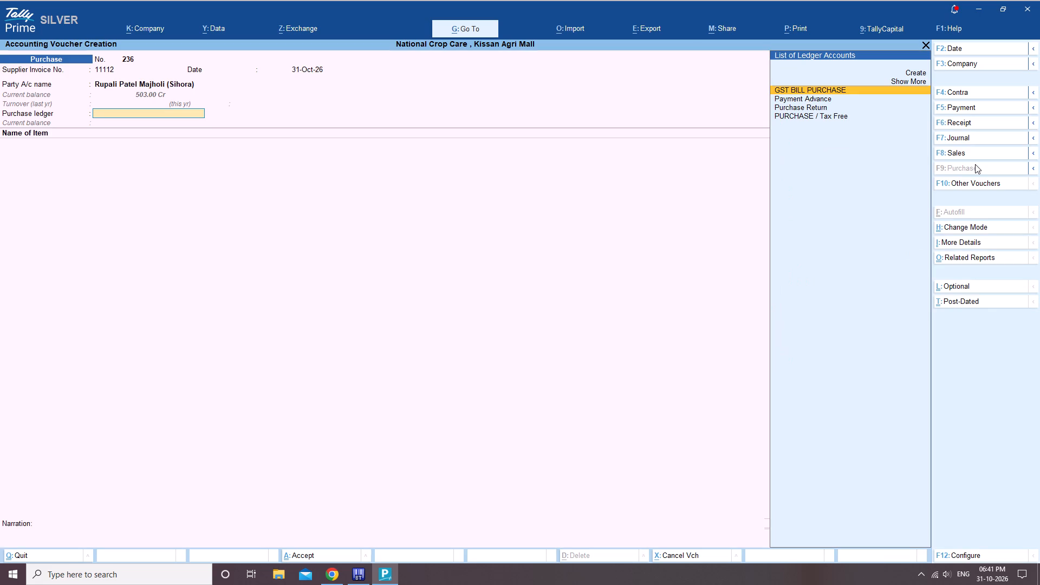
Choose GST BILL PURCHASE as the purchase ledger.
{"action": "key", "text": "Down"}
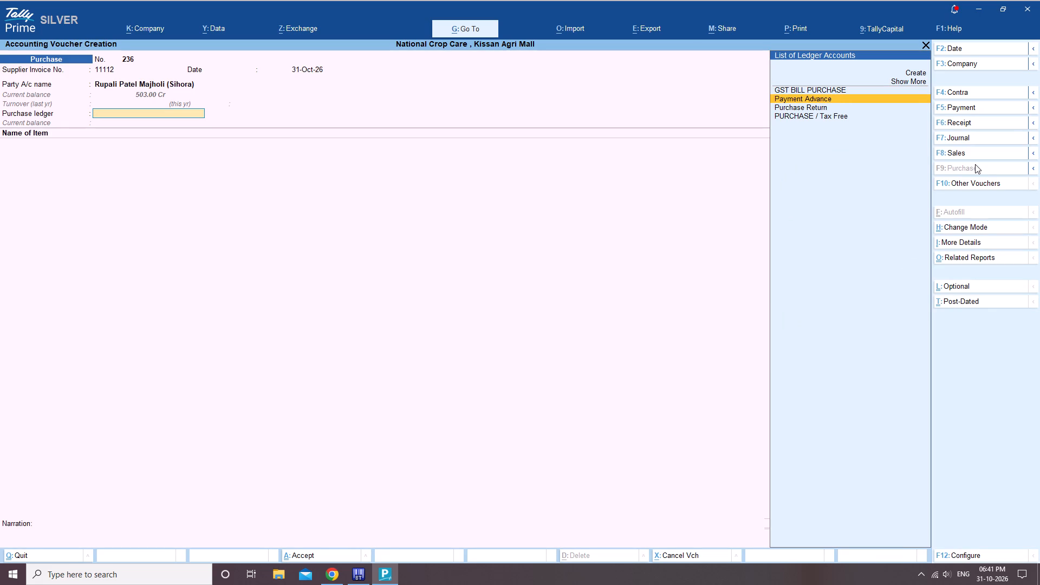
{"action": "key", "text": "Down"}
{"action": "key", "text": "Down"}
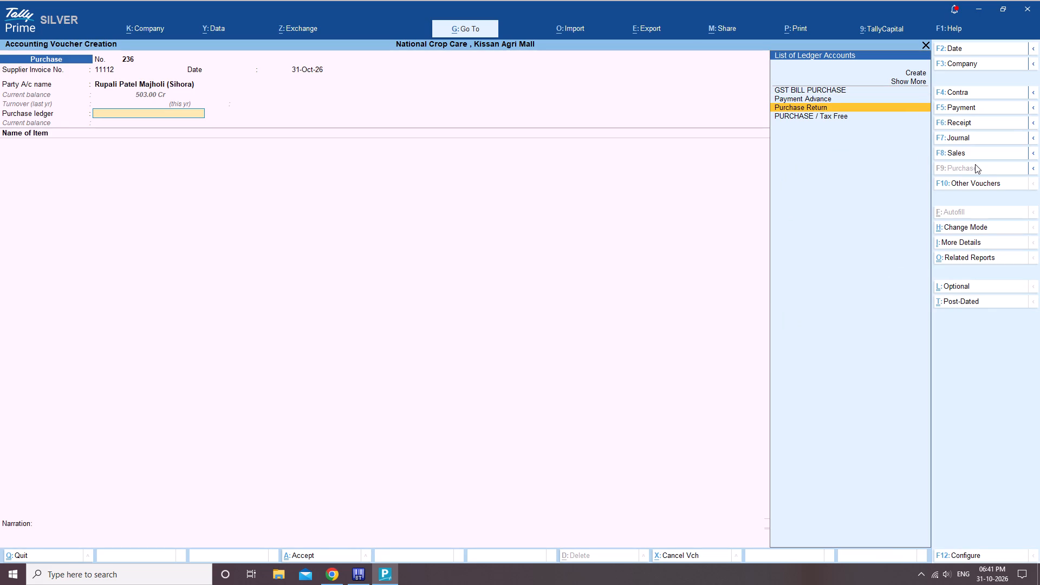
{"action": "key", "text": "Up"}
{"action": "key", "text": "Up"}
{"action": "key", "text": "Up"}
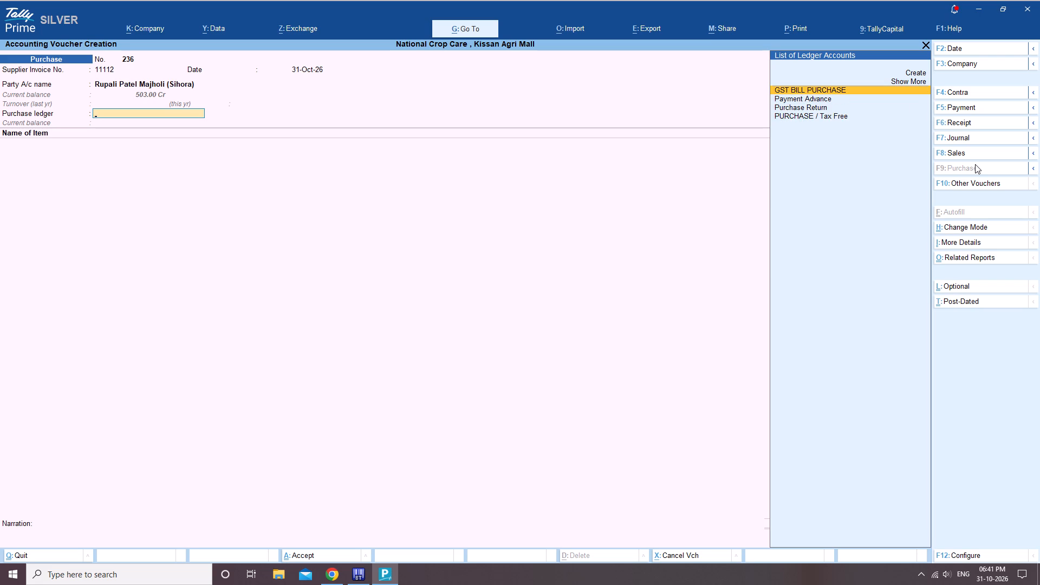
{"action": "key", "text": "Return"}
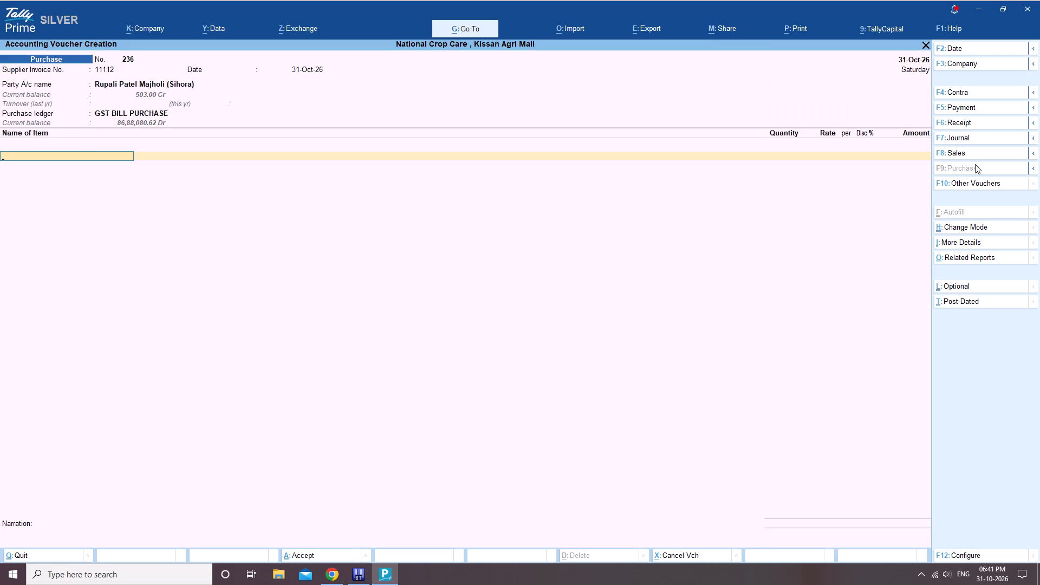
Enter the item Neem Oil 1 Liter 10000 Ppm with 24 PCS at Main Location, keeping the offered rate.
{"action": "type", "text": "neem oil"}
{"action": "key", "text": "space"}
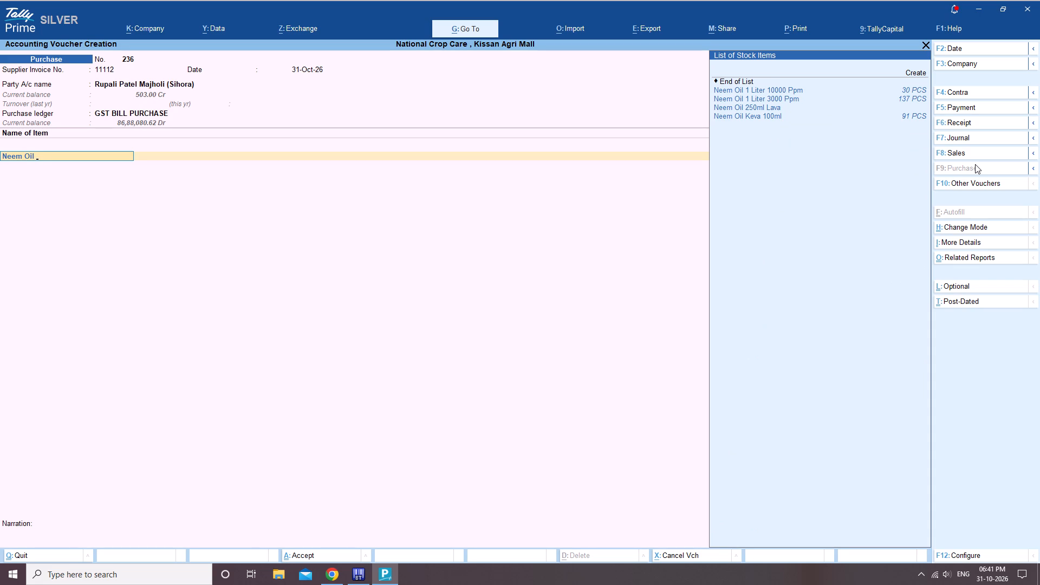
{"action": "type", "text": "100"}
{"action": "key", "text": "Down"}
{"action": "key", "text": "Return"}
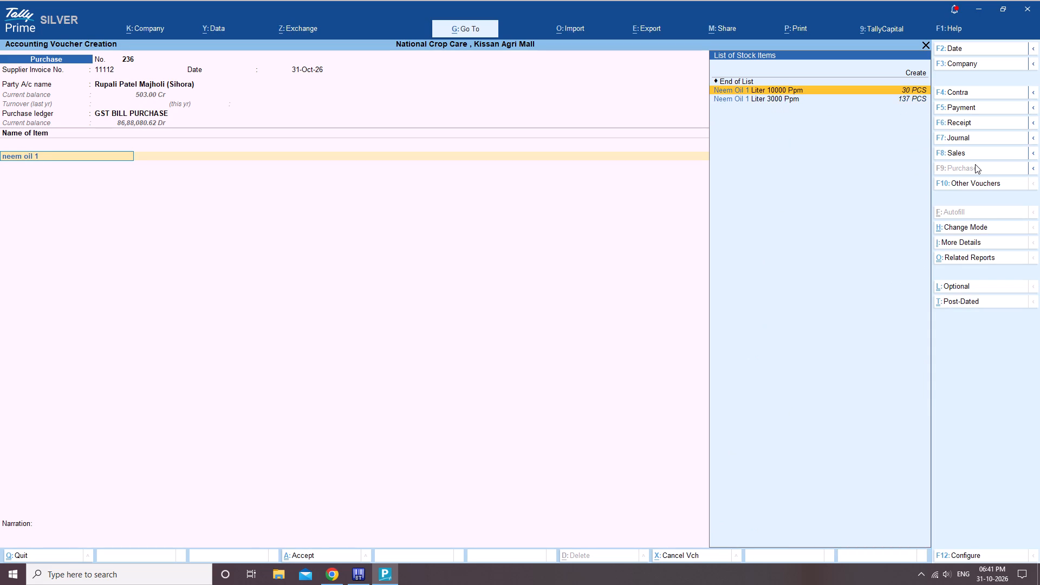
{"action": "key", "text": "Return"}
{"action": "key", "text": "Return"}
{"action": "key", "text": "m"}
{"action": "key", "text": "Return"}
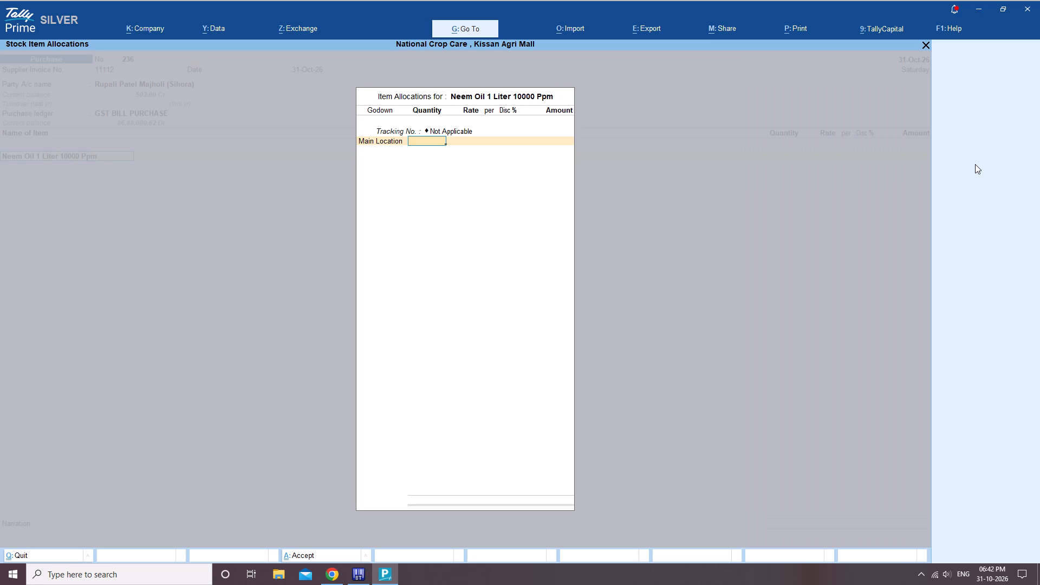
{"action": "type", "text": "24"}
{"action": "key", "text": "Return"}
{"action": "key", "text": "Return"}
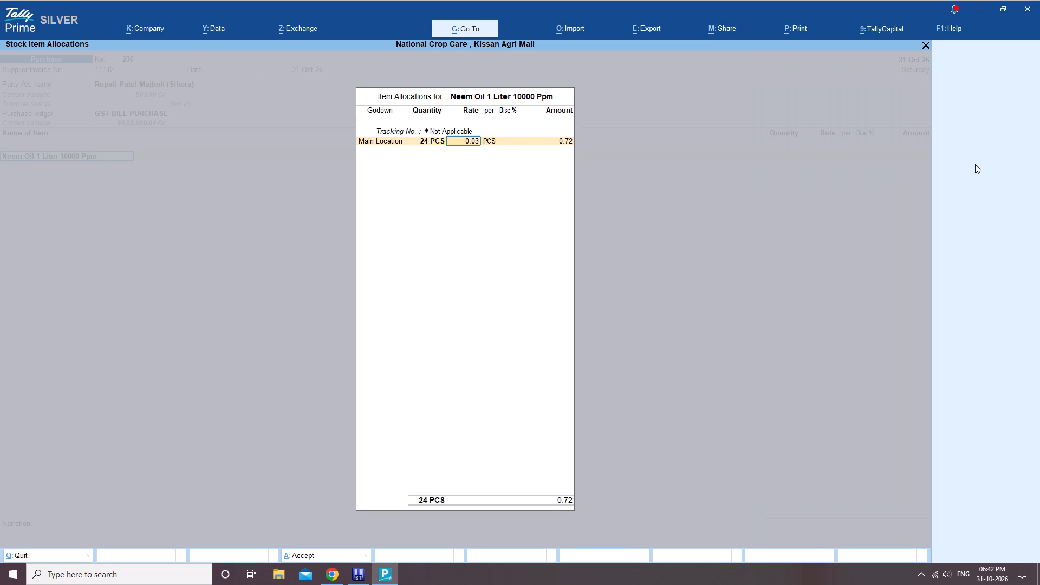
{"action": "key", "text": "Return"}
{"action": "key", "text": "Return"}
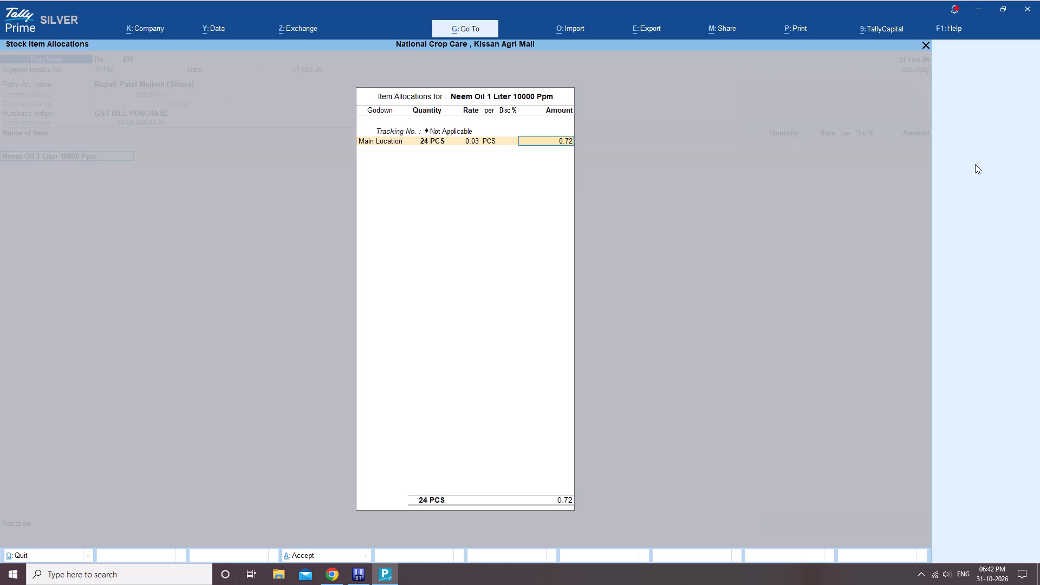
Open the Ledger Vouchers report for the Majholi (Sihora) party account by searching "rupal".
{"action": "left_click", "coordinate": [458, 25]}
{"action": "key", "text": "Down"}
{"action": "key", "text": "Down"}
{"action": "key", "text": "Down"}
{"action": "key", "text": "Down"}
{"action": "key", "text": "Down"}
{"action": "key", "text": "Down"}
{"action": "key", "text": "Down"}
{"action": "key", "text": "Down"}
{"action": "key", "text": "Down"}
{"action": "key", "text": "Down"}
{"action": "key", "text": "Down"}
{"action": "key", "text": "Down"}
{"action": "key", "text": "Down"}
{"action": "key", "text": "Down"}
{"action": "key", "text": "Down"}
{"action": "key", "text": "Down"}
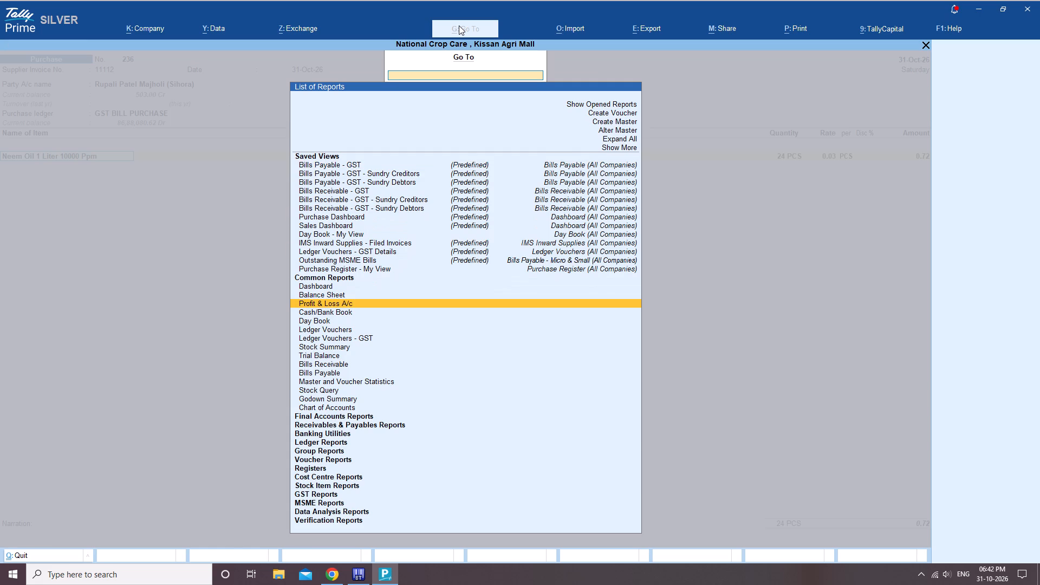
{"action": "key", "text": "Down"}
{"action": "key", "text": "Down"}
{"action": "key", "text": "Down"}
{"action": "key", "text": "Down"}
{"action": "key", "text": "Down"}
{"action": "key", "text": "Down"}
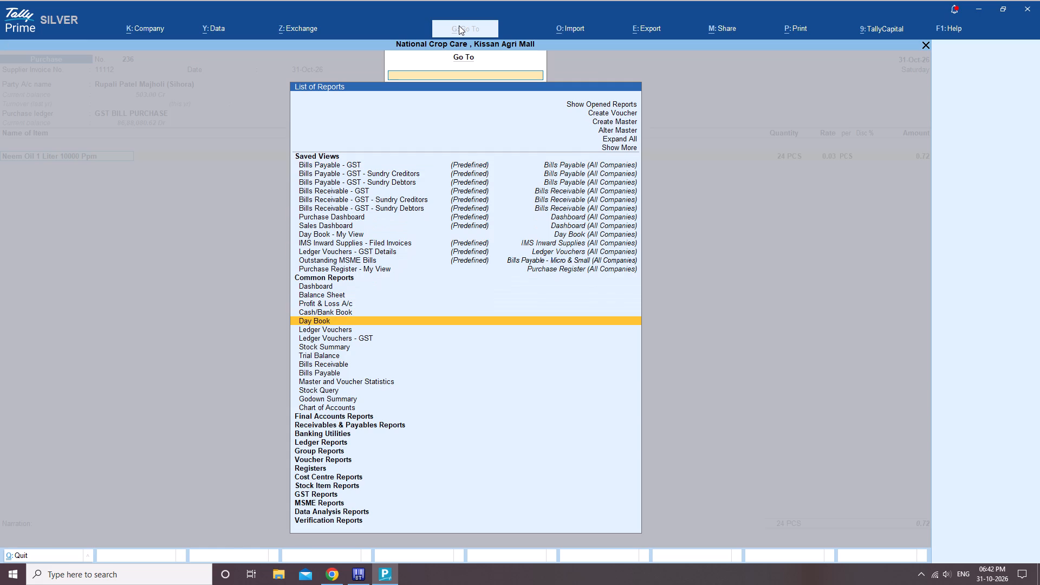
{"action": "key", "text": "Down"}
{"action": "key", "text": "Up"}
{"action": "key", "text": "Up"}
{"action": "key", "text": "Up"}
{"action": "key", "text": "Up"}
{"action": "key", "text": "Up"}
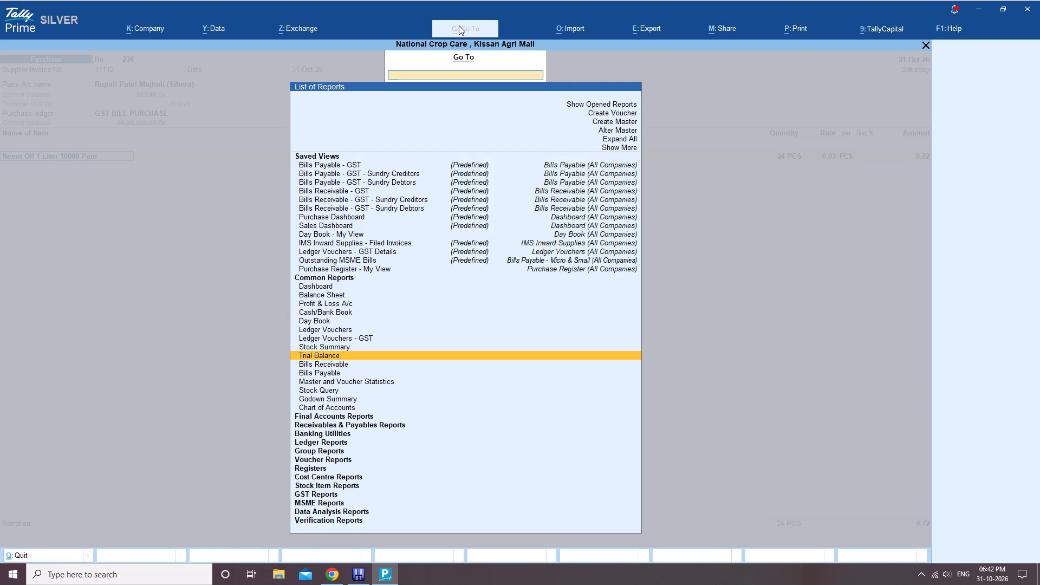
{"action": "key", "text": "Down"}
{"action": "key", "text": "Return"}
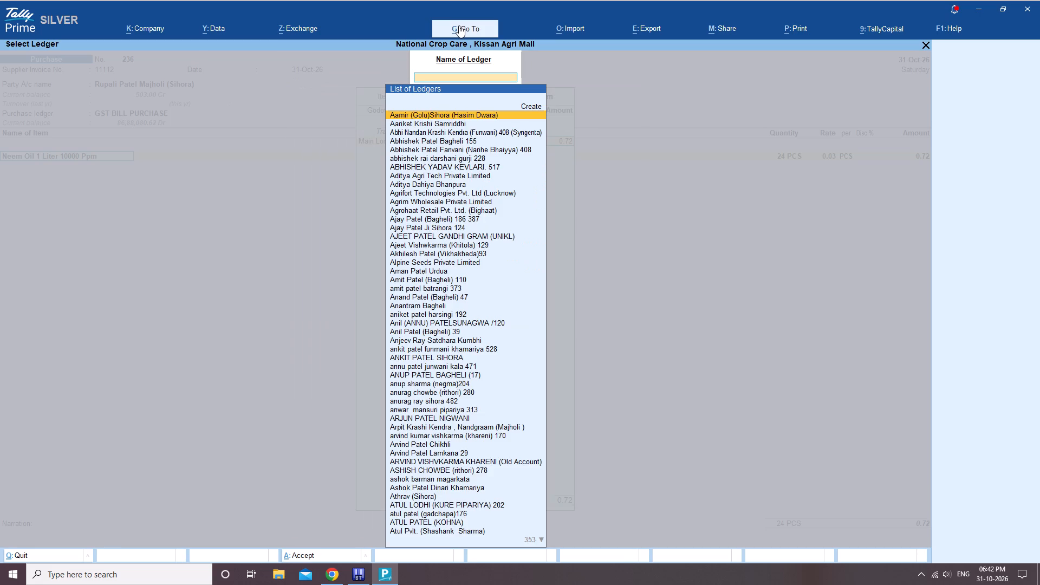
{"action": "type", "text": "rupal"}
{"action": "key", "text": "Return"}
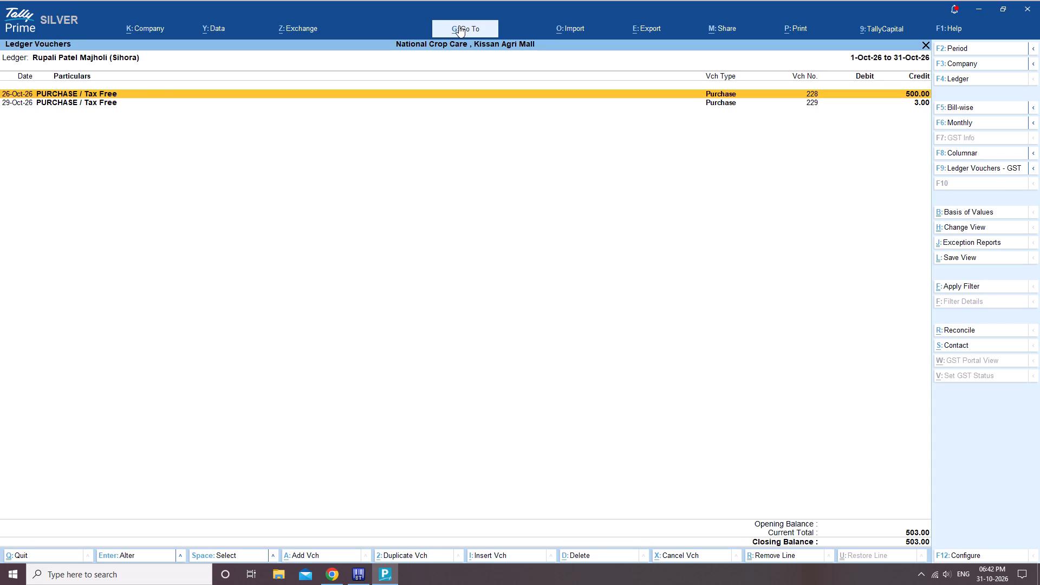
Examine the party's purchase vouchers 228 and 229 without altering them, and return to the unfinished purchase voucher.
{"action": "key", "text": "Return"}
{"action": "key", "text": "Escape"}
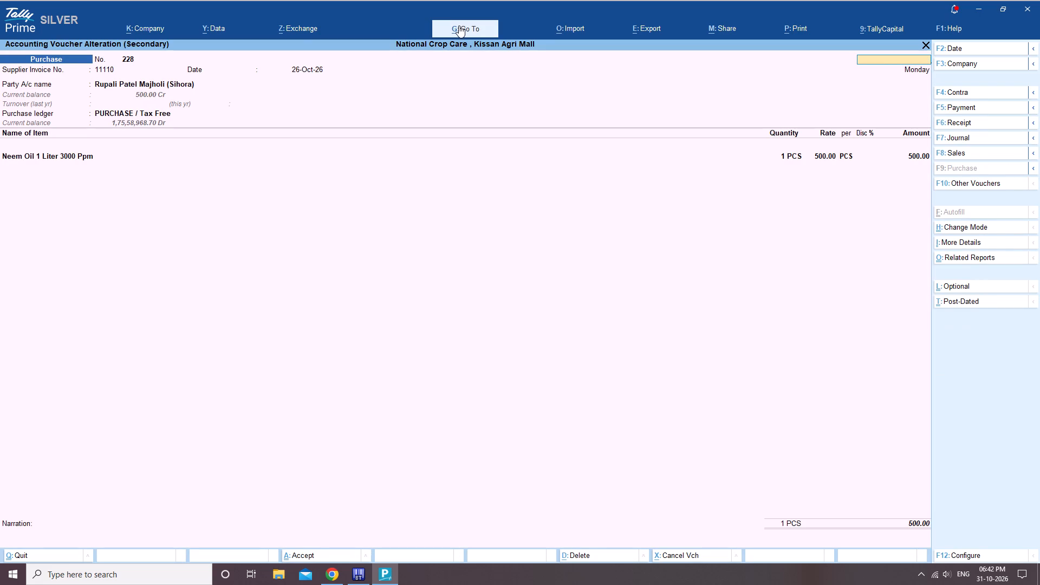
{"action": "key", "text": "Escape"}
{"action": "key", "text": "Escape"}
{"action": "key", "text": "Down"}
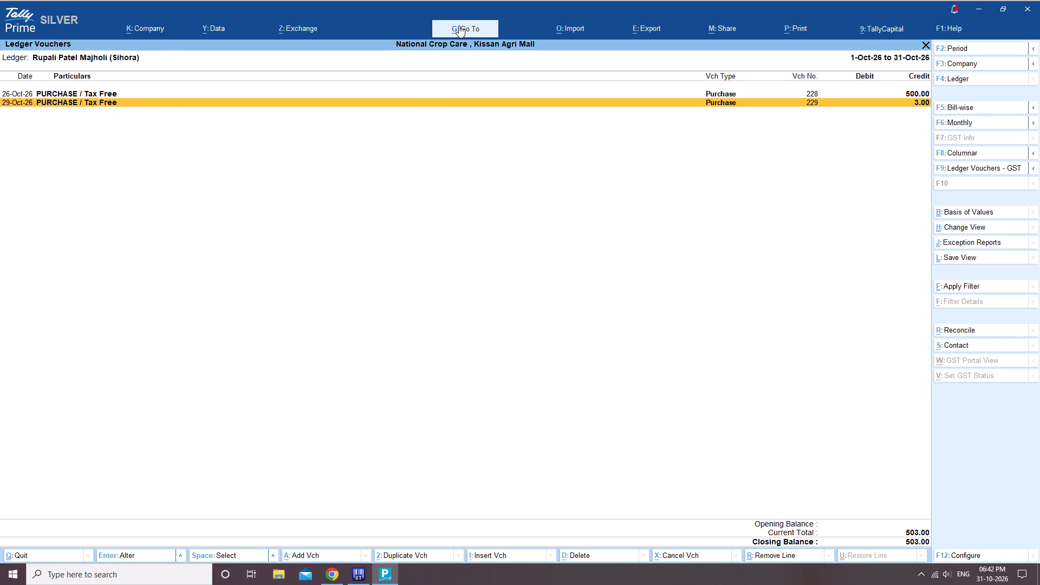
{"action": "key", "text": "Return"}
{"action": "key", "text": "Escape"}
{"action": "key", "text": "Escape"}
{"action": "key", "text": "Escape"}
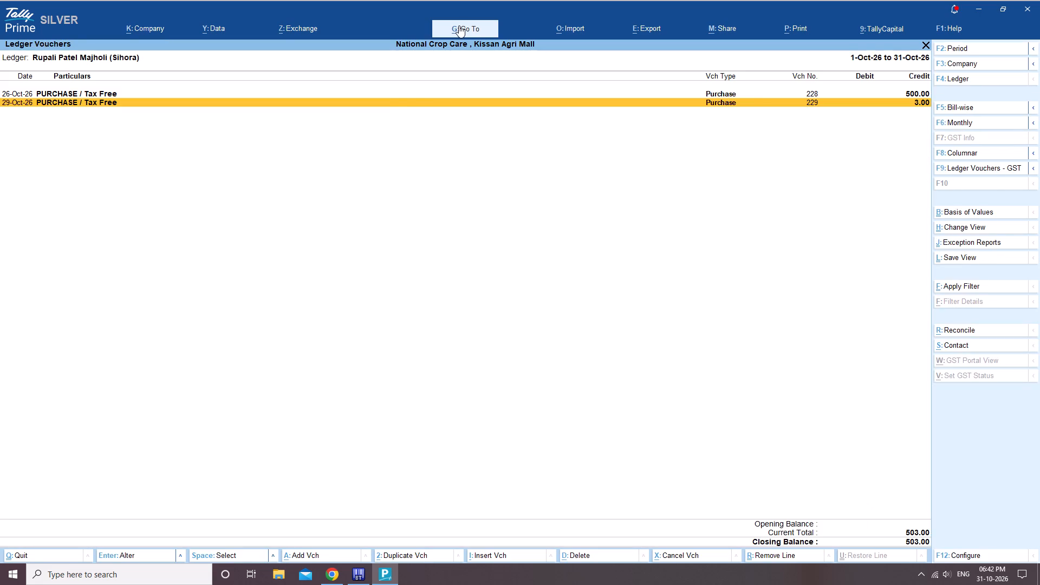
{"action": "key", "text": "Escape"}
{"action": "key", "text": "Escape"}
{"action": "key", "text": "Escape"}
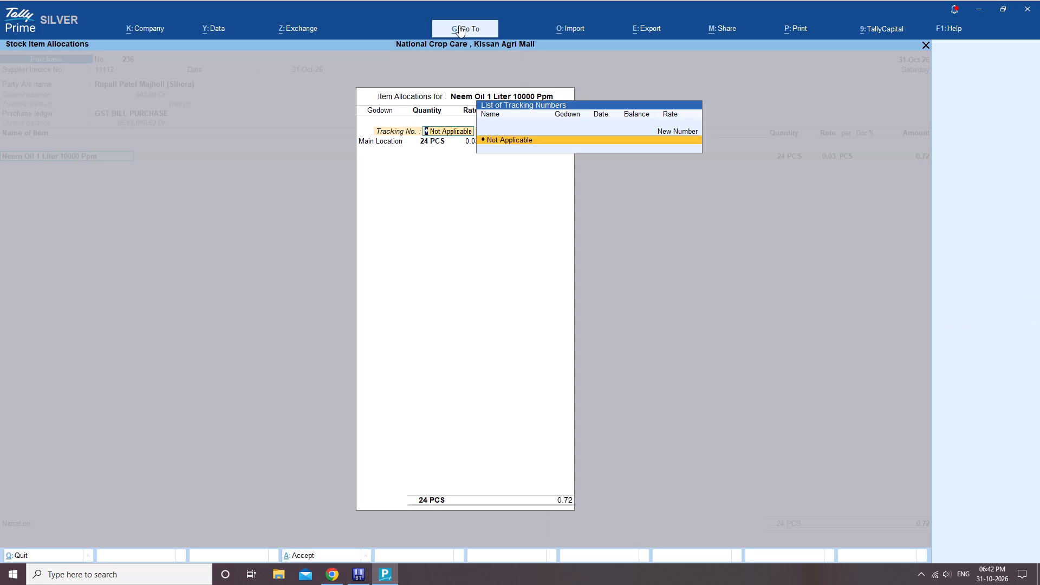
{"action": "key", "text": "Escape"}
Accept the Neem Oil 1 Liter 10000 Ppm allocation as entered, leave the narration blank and save purchase voucher 236.
{"action": "key", "text": "Return"}
{"action": "key", "text": "Return"}
{"action": "key", "text": "Return"}
{"action": "key", "text": "Return"}
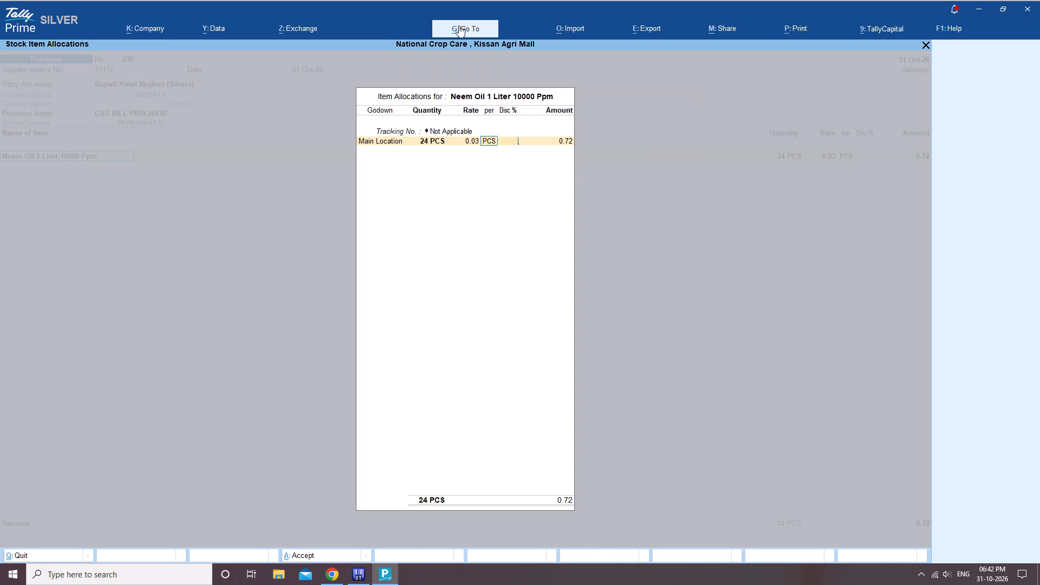
{"action": "key", "text": "Return"}
{"action": "key", "text": "Return"}
{"action": "key", "text": "Return"}
{"action": "key", "text": "Return"}
{"action": "key", "text": "Return"}
{"action": "key", "text": "Return"}
{"action": "key", "text": "Return"}
{"action": "key", "text": "Return"}
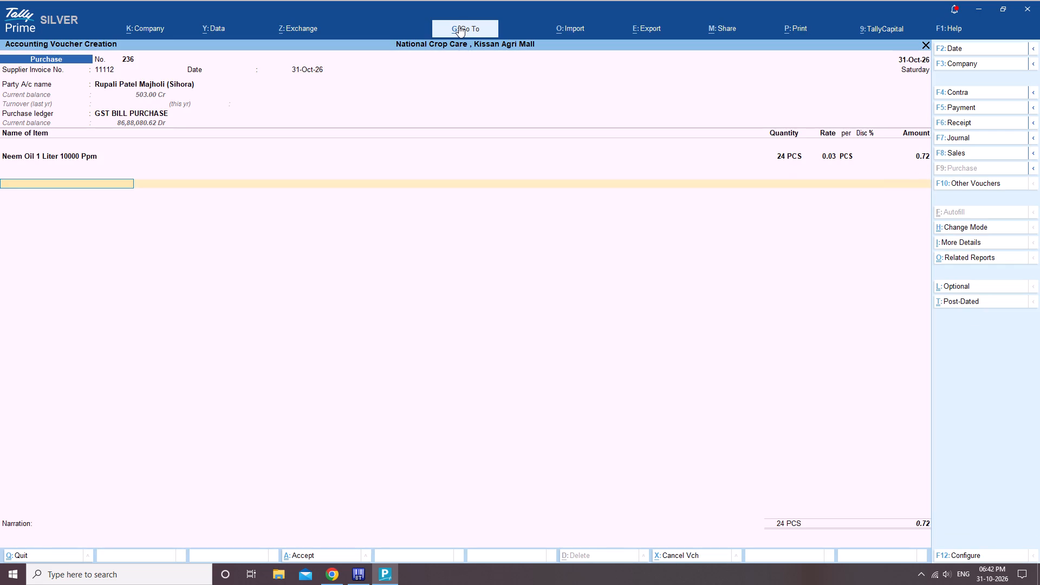
{"action": "key", "text": "Return"}
{"action": "key", "text": "Return"}
{"action": "key", "text": "Return"}
{"action": "key", "text": "Return"}
{"action": "key", "text": "Return"}
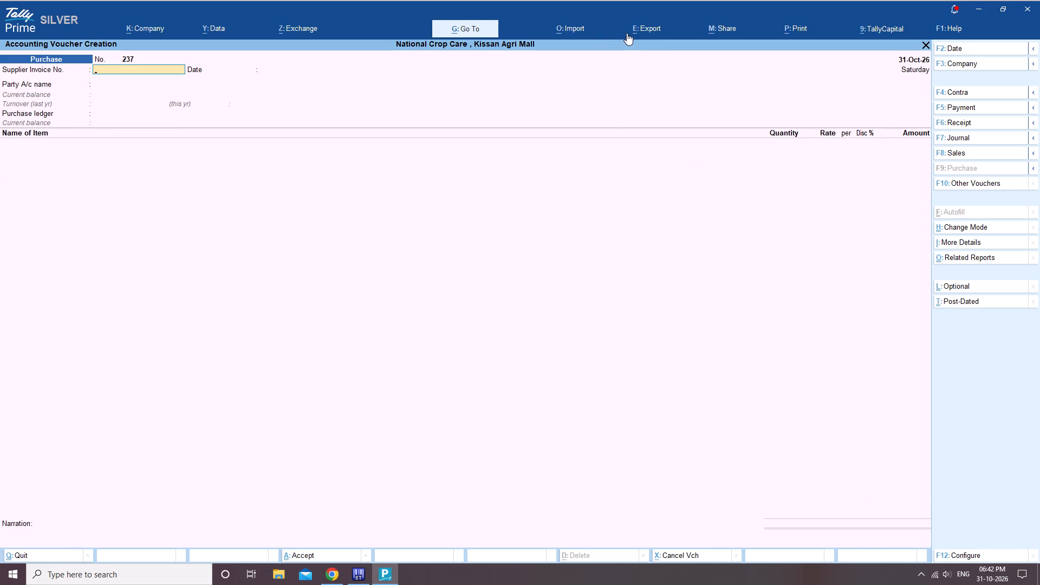
Leave voucher creation and open purchase voucher 236 from the Day Book for alteration.
{"action": "key", "text": "Escape"}
{"action": "key", "text": "Escape"}
{"action": "key", "text": "Down"}
{"action": "key", "text": "Return"}
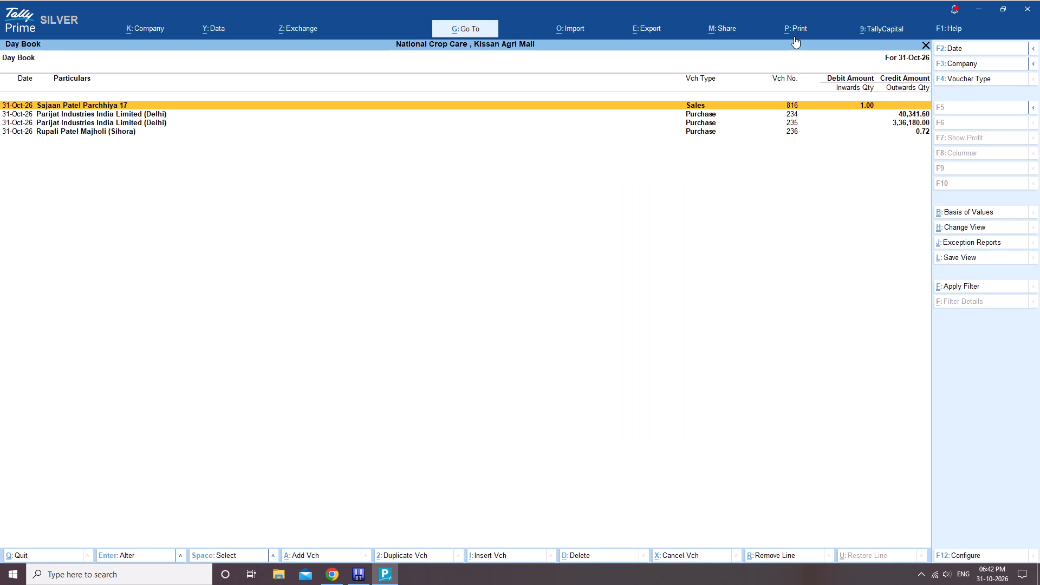
{"action": "key", "text": "Down"}
{"action": "key", "text": "Down"}
{"action": "key", "text": "Down"}
{"action": "key", "text": "Return"}
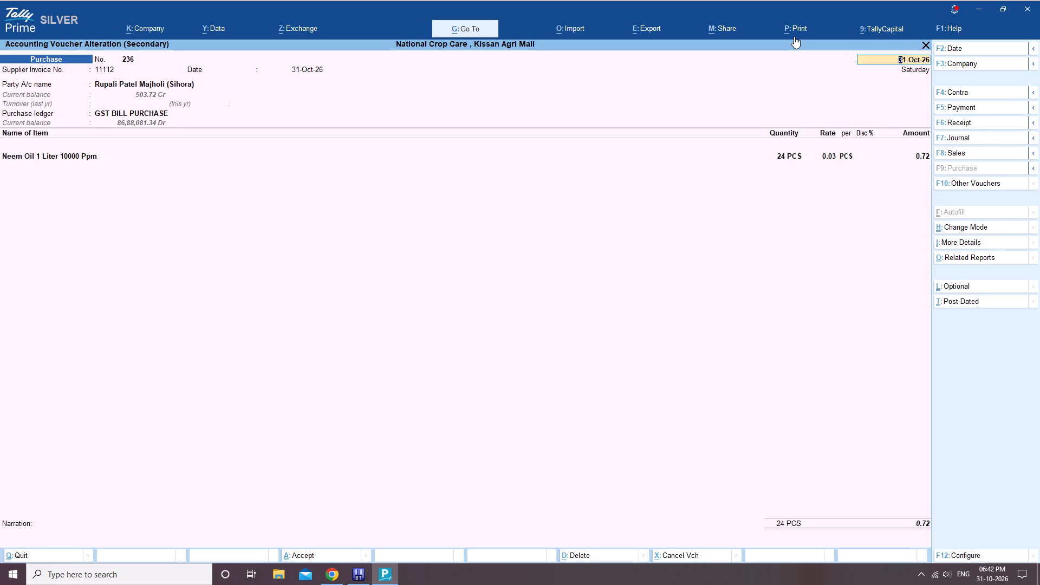
Set the amount of the Neem Oil 1 Liter 10000 Ppm line to 1, keeping 24 PCS at Main Location.
{"action": "left_click", "coordinate": [823, 153]}
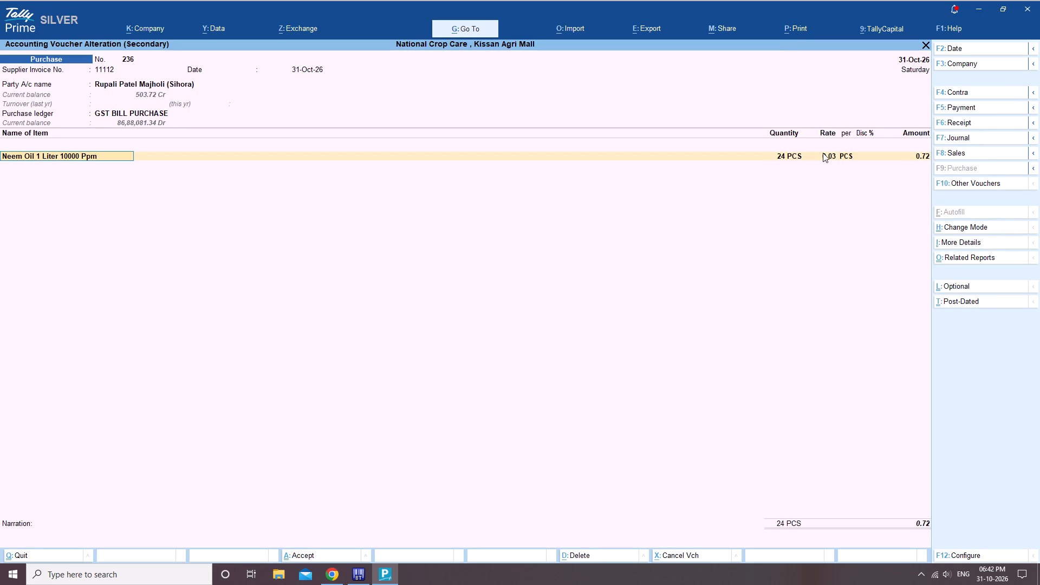
{"action": "key", "text": "Return"}
{"action": "key", "text": "Return"}
{"action": "key", "text": "Return"}
{"action": "key", "text": "Return"}
{"action": "key", "text": "Return"}
{"action": "key", "text": "Return"}
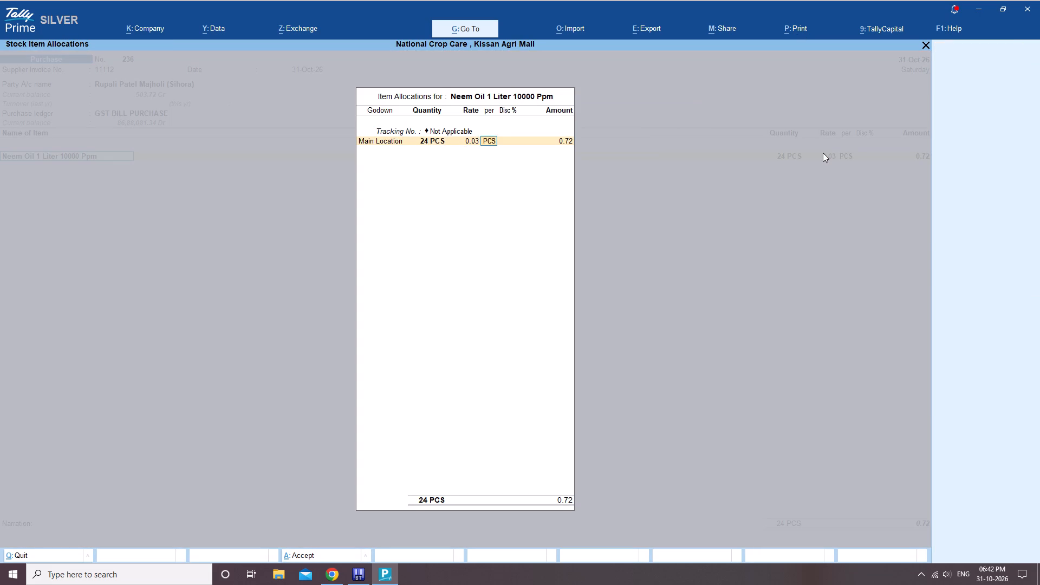
{"action": "key", "text": "Return"}
{"action": "key", "text": "Return"}
{"action": "key", "text": "Return"}
{"action": "key", "text": "BackSpace"}
{"action": "key", "text": "1"}
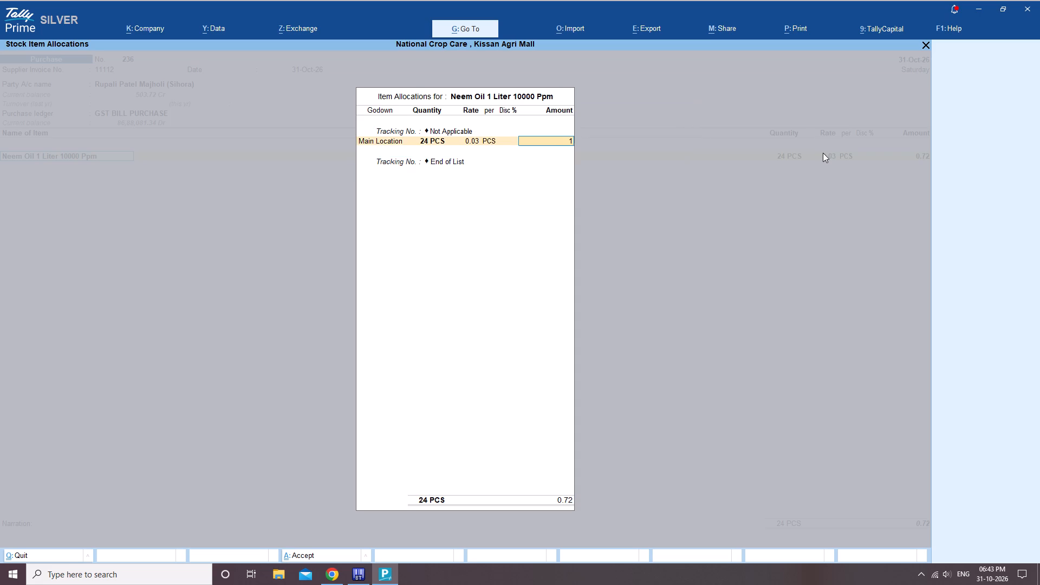
{"action": "key", "text": "Return"}
{"action": "key", "text": "Return"}
Save and print the altered purchase voucher 236, and repeat the print.
{"action": "left_click", "coordinate": [791, 33]}
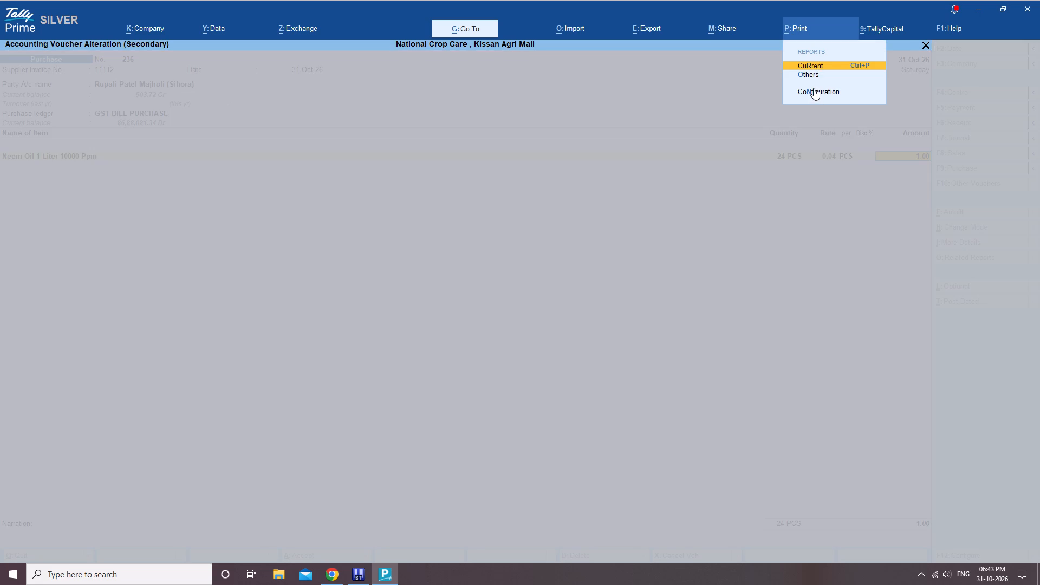
{"action": "key", "text": "BackSpace"}
{"action": "key", "text": "Escape"}
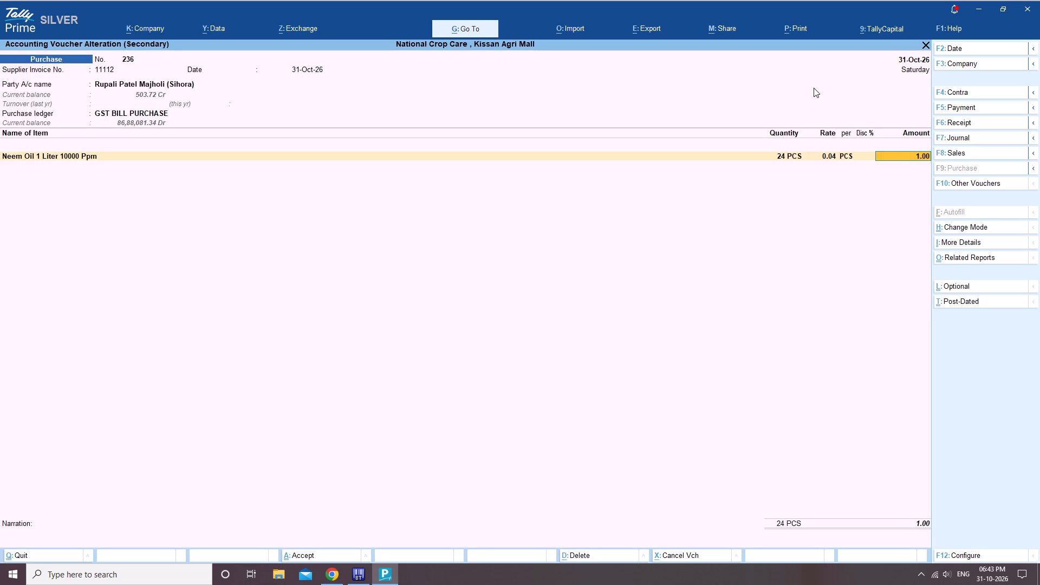
{"action": "key", "text": "ctrl+p"}
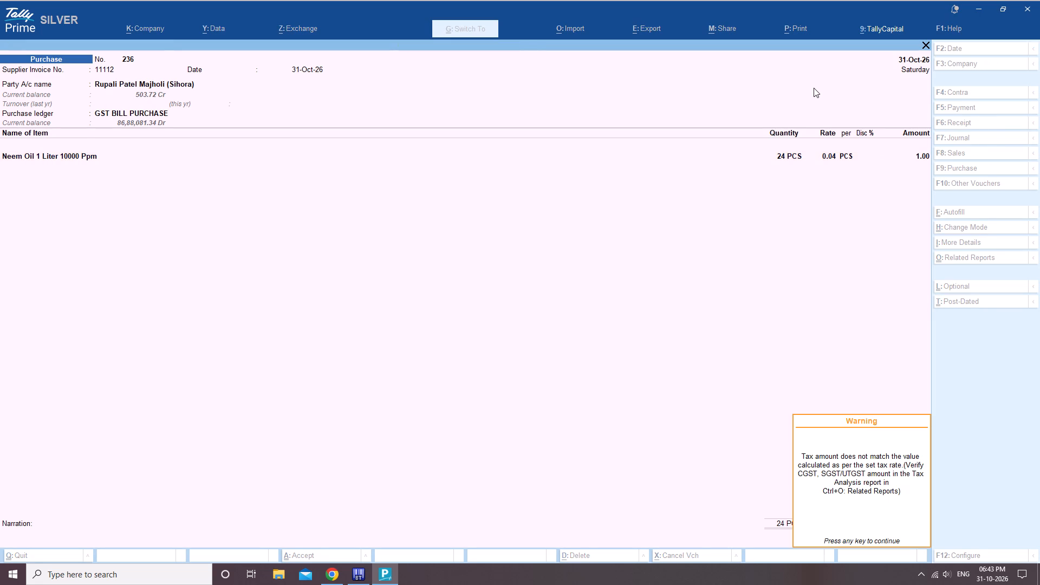
{"action": "type", "text": "pp"}
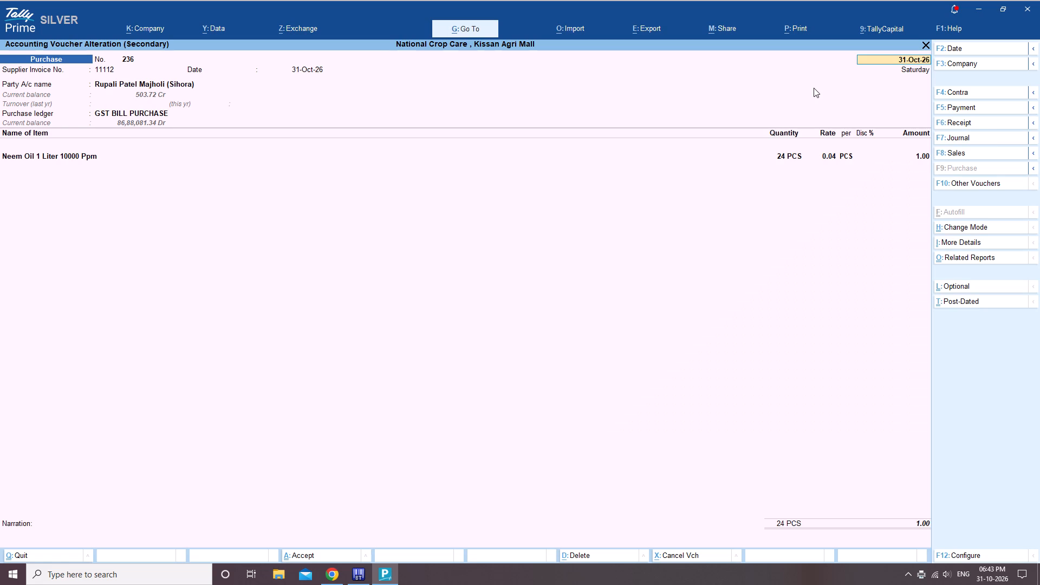
{"action": "key", "text": "ctrl+p"}
{"action": "type", "text": "pp"}
Switch to myBillBook in Chrome, search the parties for "shiv m" and open the profile of shiv mahima krashi kendra sihora.
{"action": "left_click", "coordinate": [340, 580]}
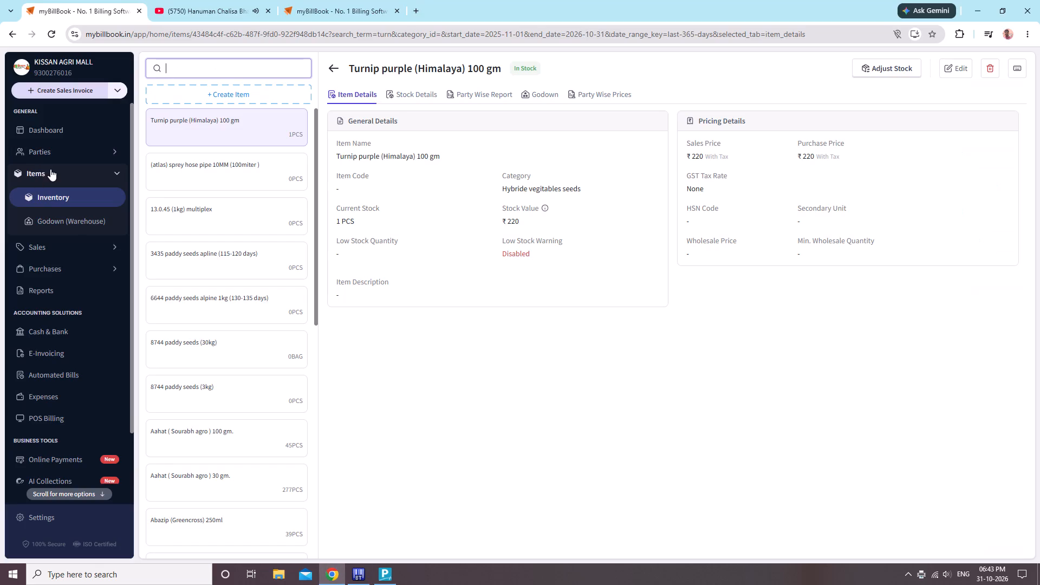
{"action": "left_click", "coordinate": [61, 153]}
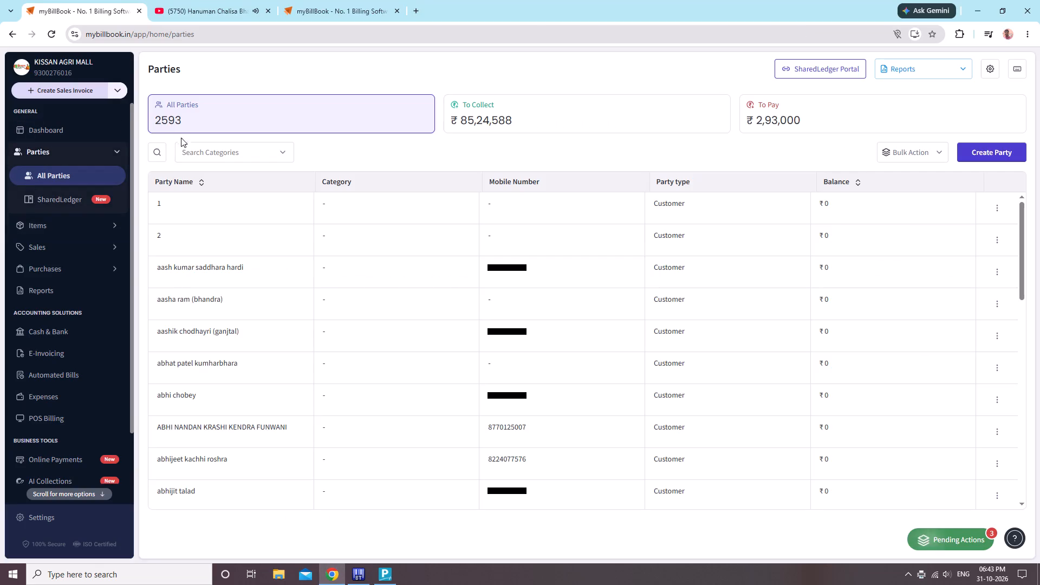
{"action": "left_click", "coordinate": [162, 156]}
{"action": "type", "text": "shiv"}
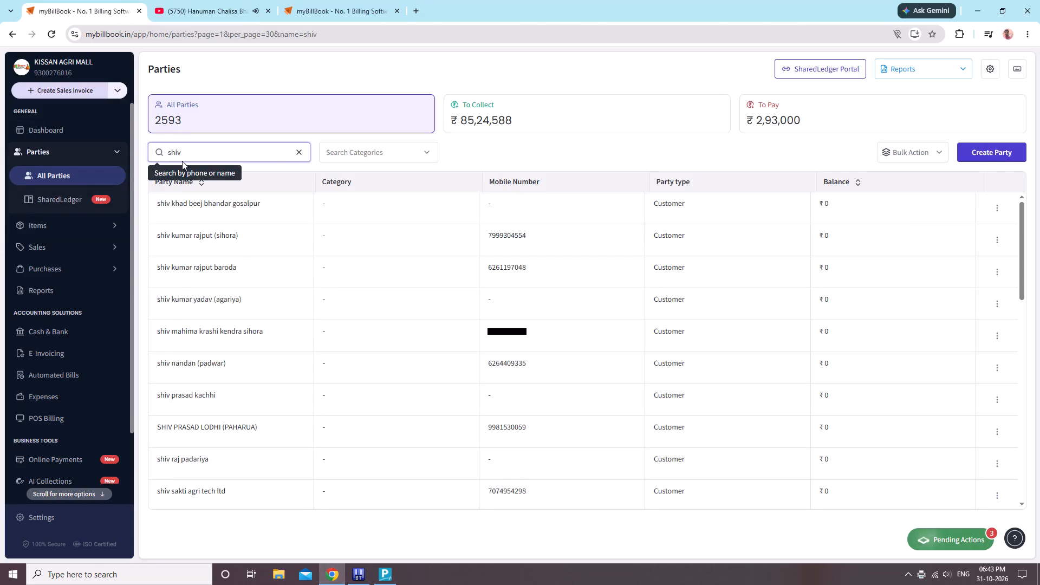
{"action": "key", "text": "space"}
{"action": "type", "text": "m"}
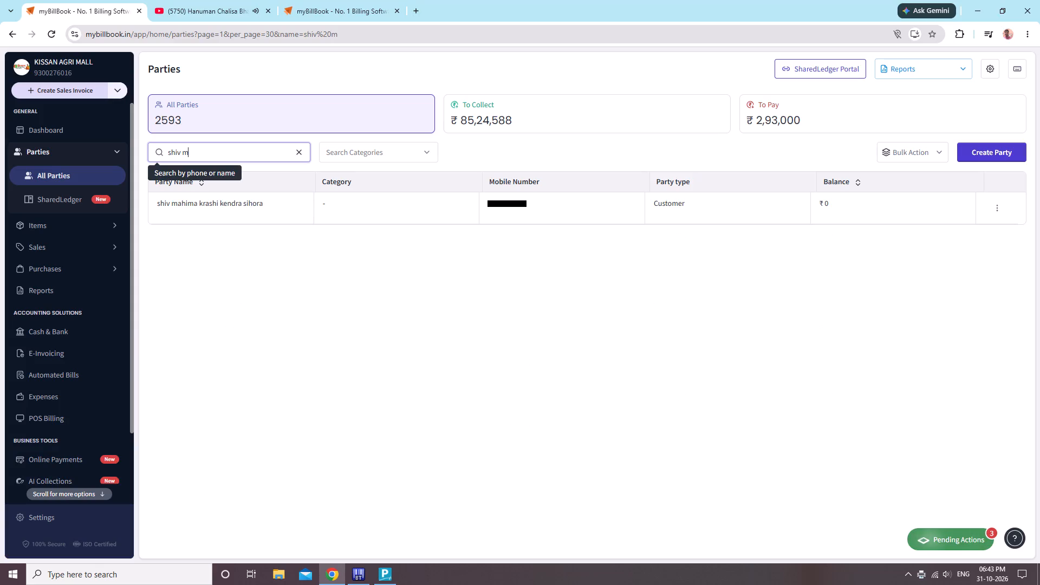
{"action": "left_click", "coordinate": [238, 223]}
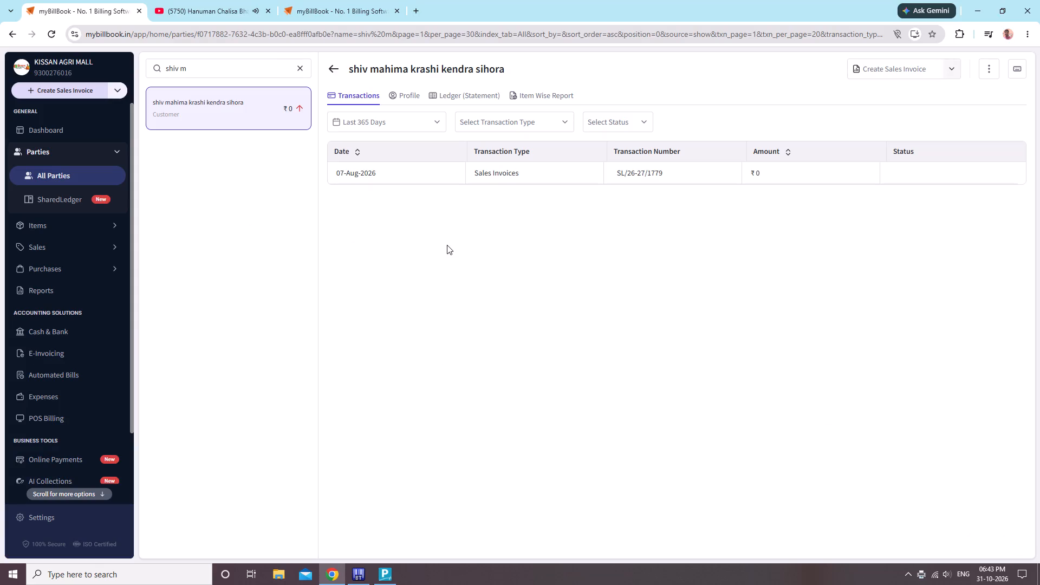
{"action": "left_click", "coordinate": [415, 87]}
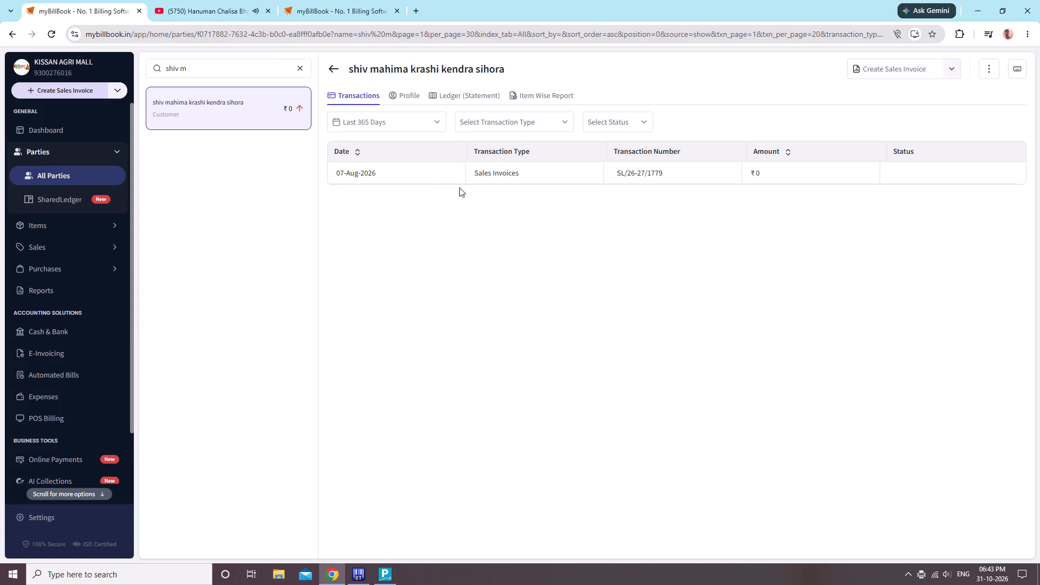
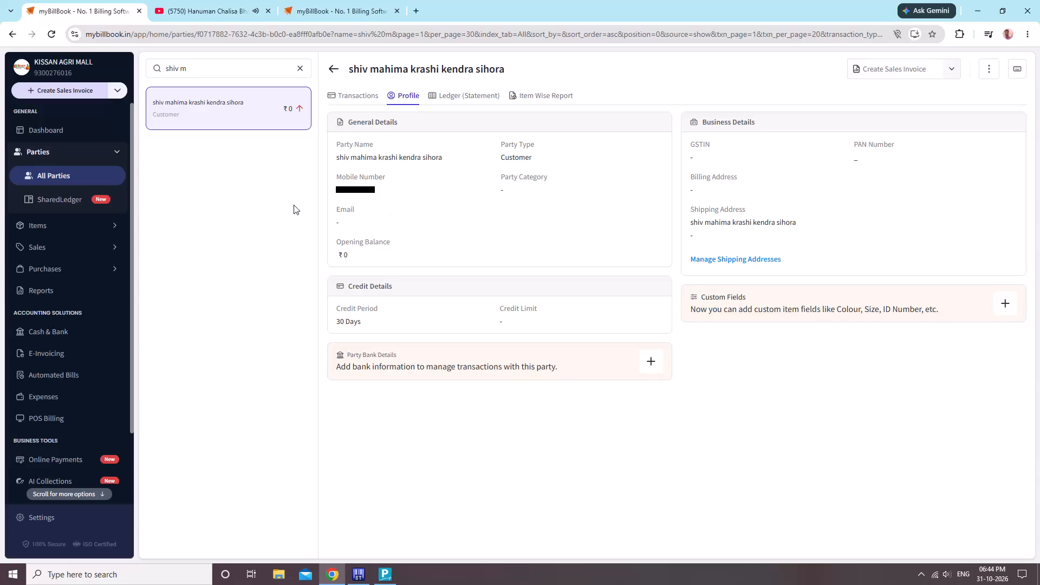
Switch to TallyPrime and close the alteration of purchase voucher 236, returning to the Day Book.
{"action": "left_click", "coordinate": [391, 573]}
{"action": "key", "text": "Escape"}
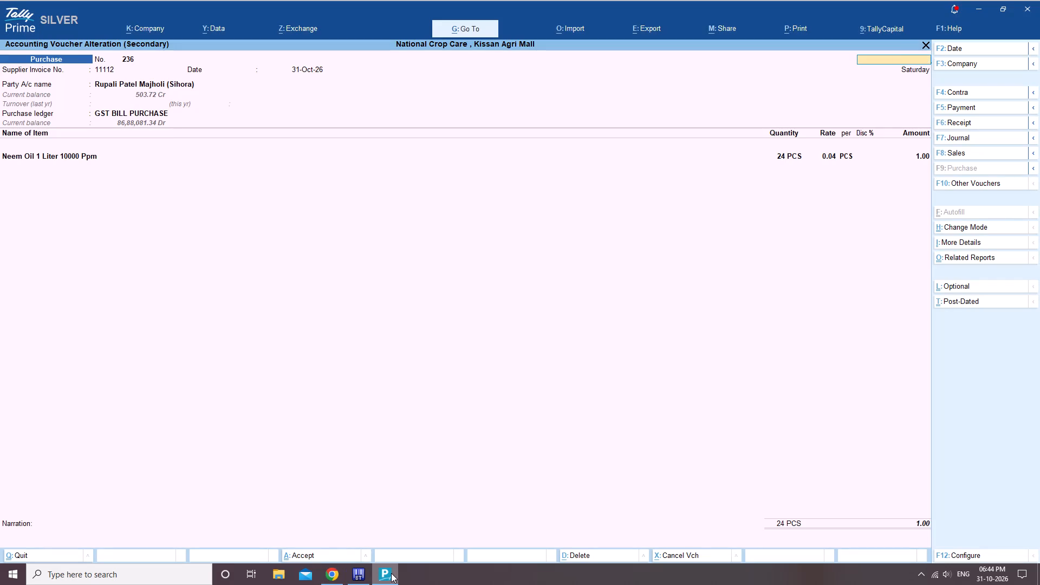
{"action": "key", "text": "Escape"}
{"action": "key", "text": "Escape"}
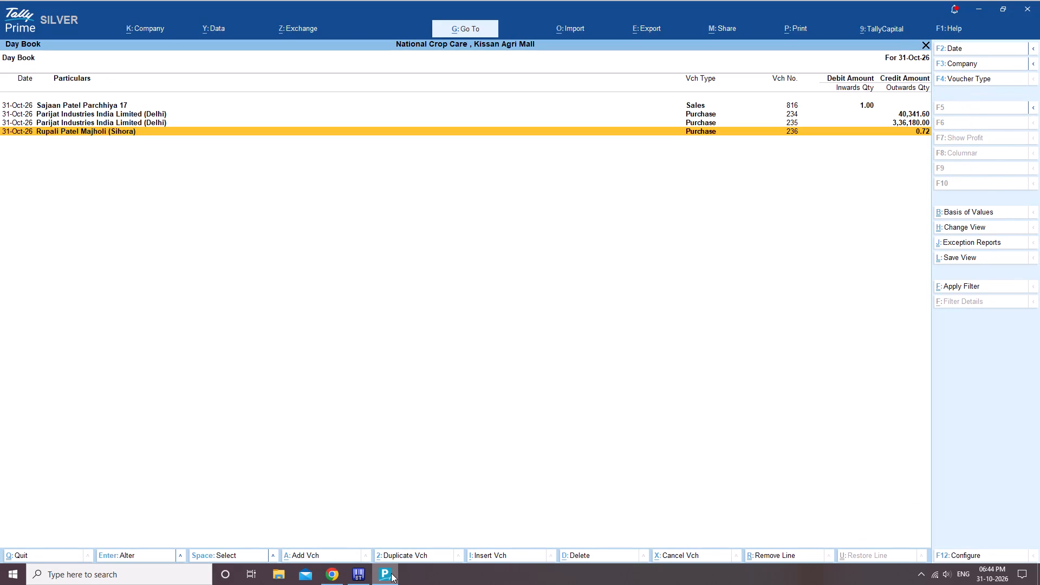
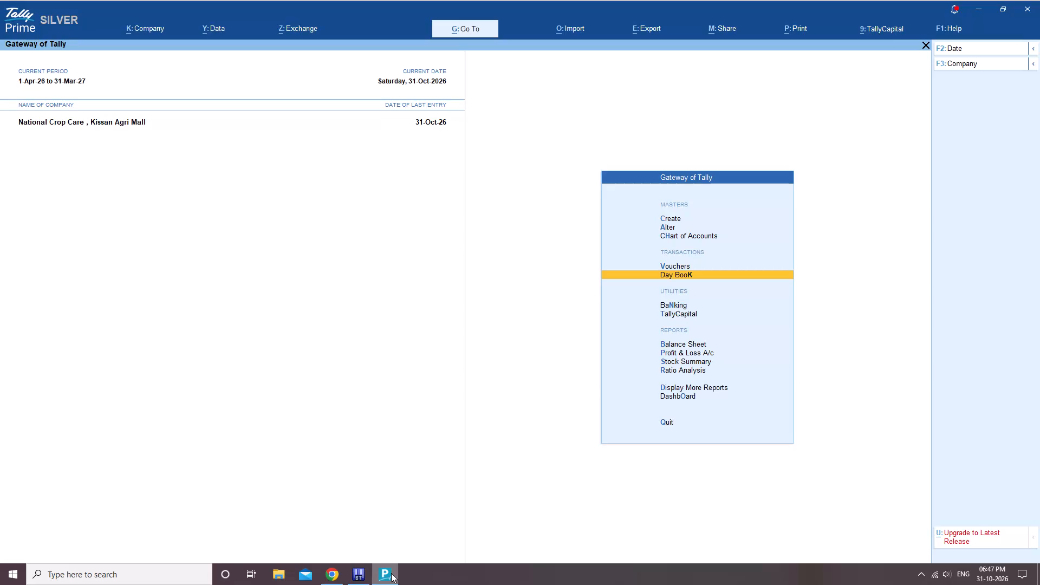
Open the Ledger report from the account books for the party ledger marked Aditya Agri Tech, 475.
{"action": "key", "text": "Down"}
{"action": "key", "text": "Down"}
{"action": "key", "text": "Down"}
{"action": "key", "text": "Down"}
{"action": "key", "text": "Down"}
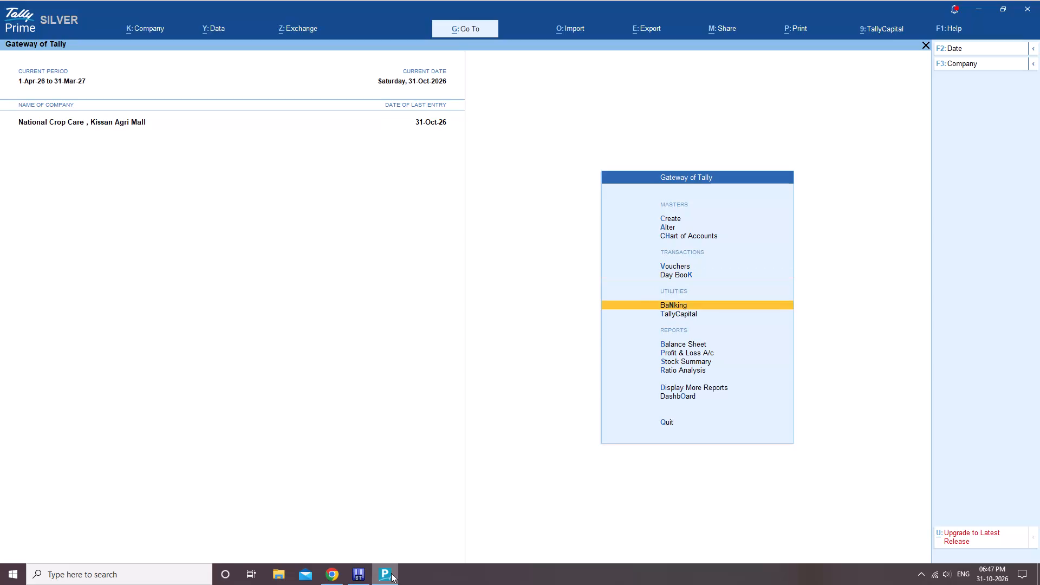
{"action": "key", "text": "Down"}
{"action": "key", "text": "Down"}
{"action": "key", "text": "Return"}
{"action": "key", "text": "Down"}
{"action": "key", "text": "Down"}
{"action": "key", "text": "Down"}
{"action": "key", "text": "Down"}
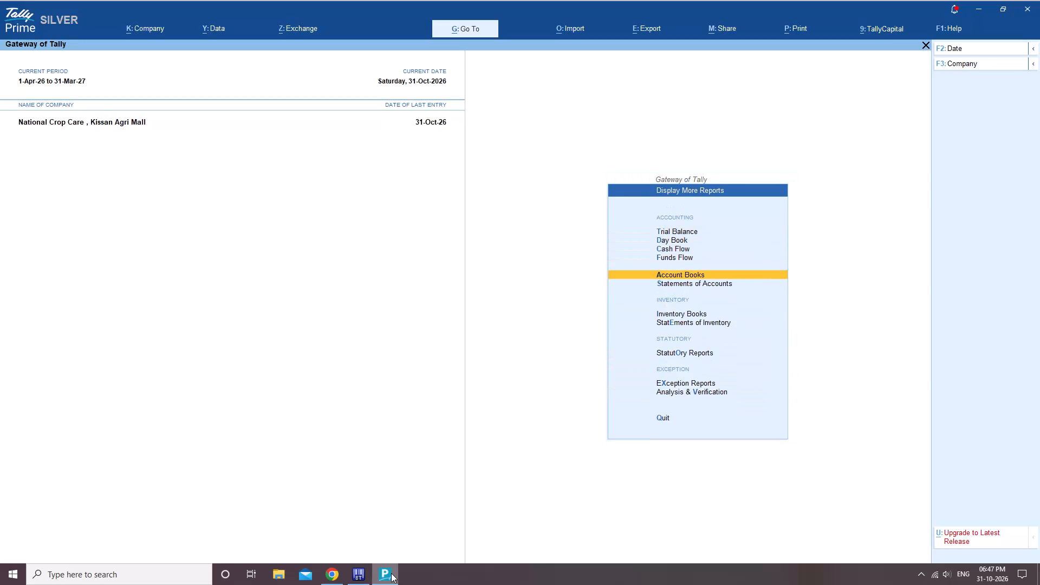
{"action": "key", "text": "Return"}
{"action": "key", "text": "Down"}
{"action": "key", "text": "Return"}
{"action": "type", "text": "chanda"}
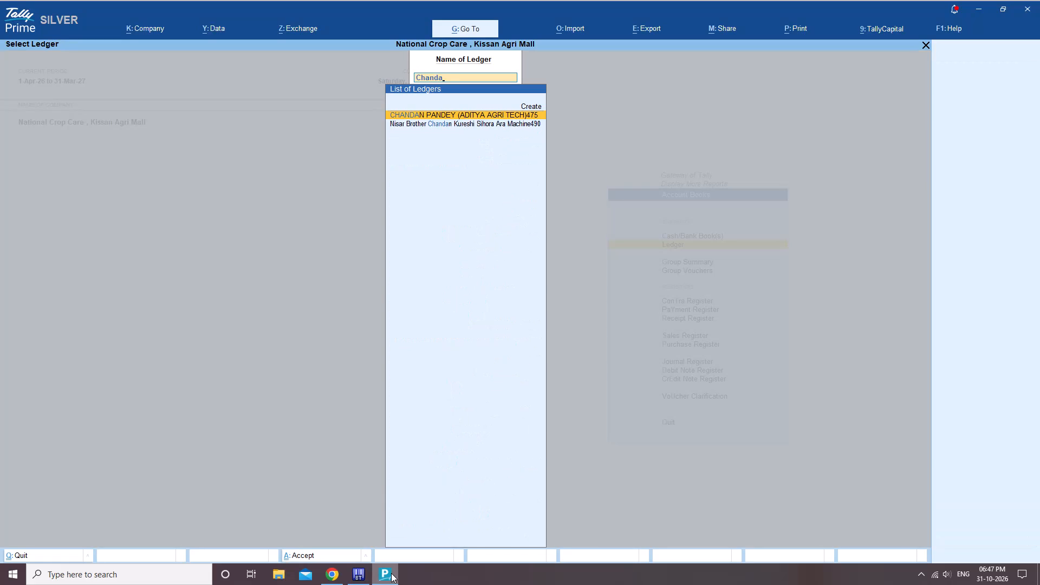
{"action": "key", "text": "Return"}
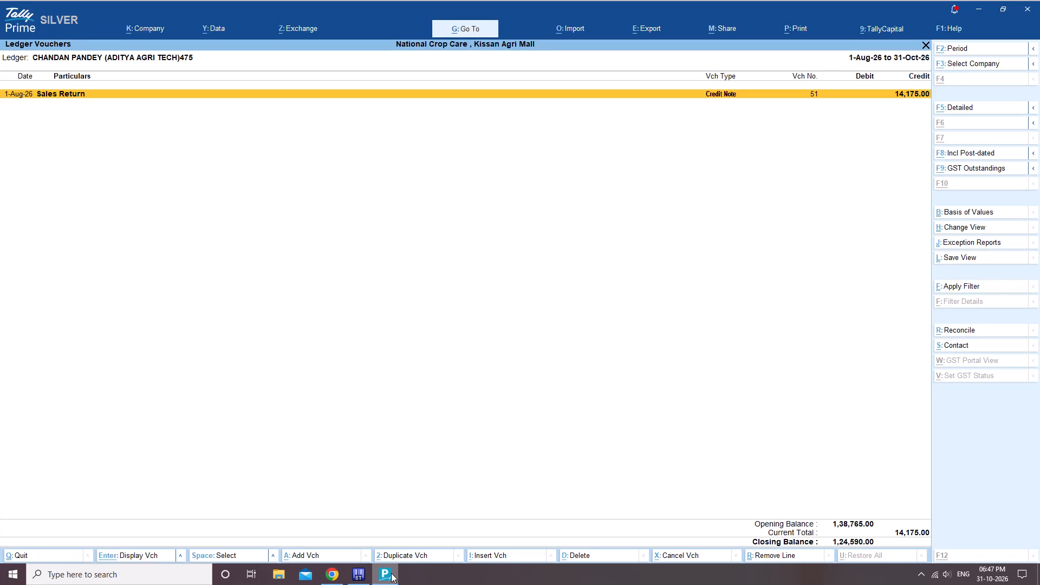
Change the ledger report's period to start from 1-Jan-25, keeping 31-Oct-26 as the end date.
{"action": "key", "text": "alt+F2"}
{"action": "type", "text": "1/1/25"}
{"action": "key", "text": "Return"}
{"action": "key", "text": "Return"}
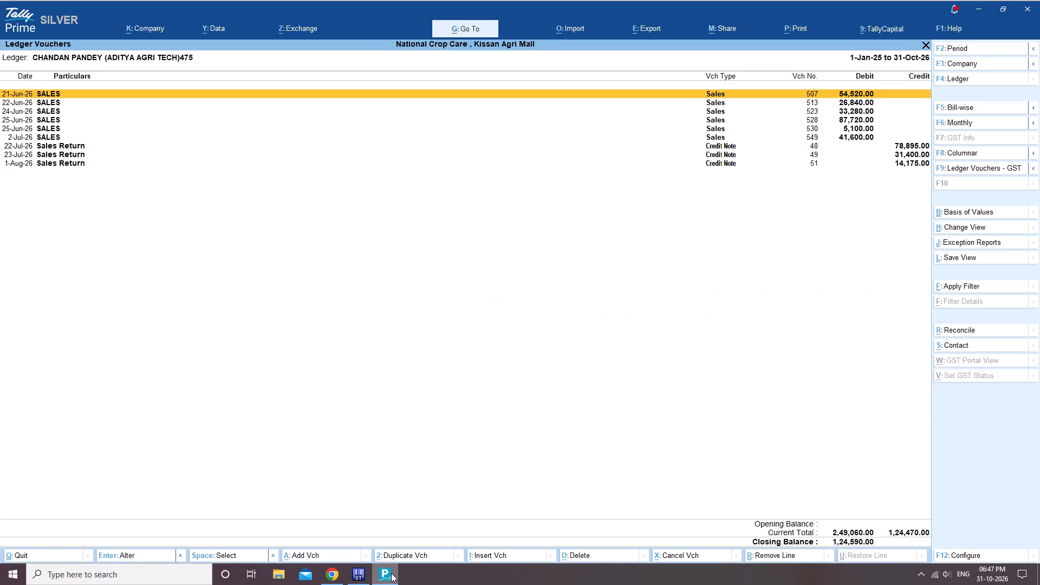
Open sales voucher 528 dated 25-Jun-26 to review its maize seed items, and close it back to the ledger.
{"action": "key", "text": "Down"}
{"action": "key", "text": "Down"}
{"action": "key", "text": "Down"}
{"action": "key", "text": "Return"}
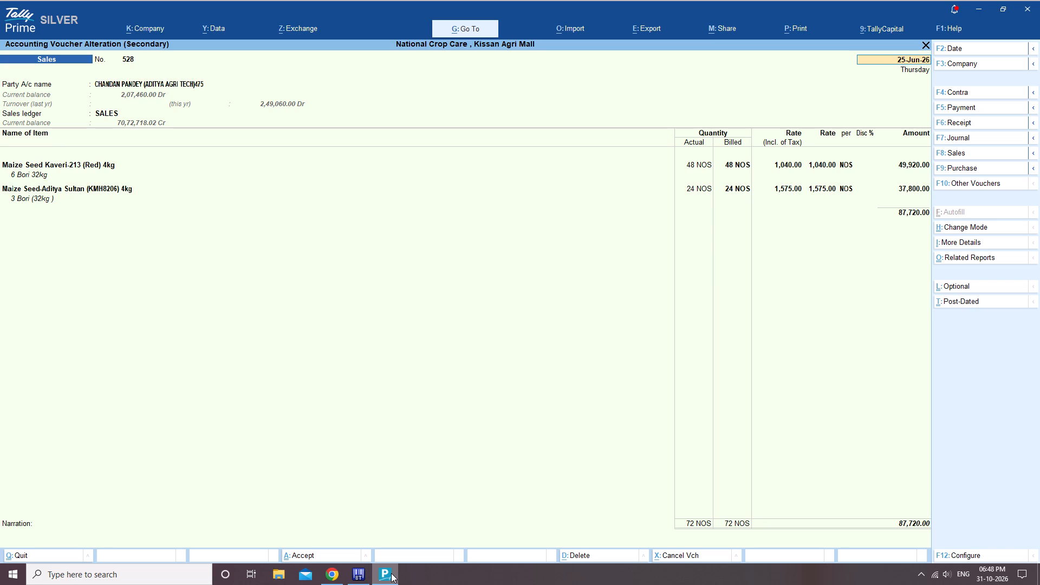
{"action": "key", "text": "Escape"}
{"action": "key", "text": "Escape"}
{"action": "key", "text": "Escape"}
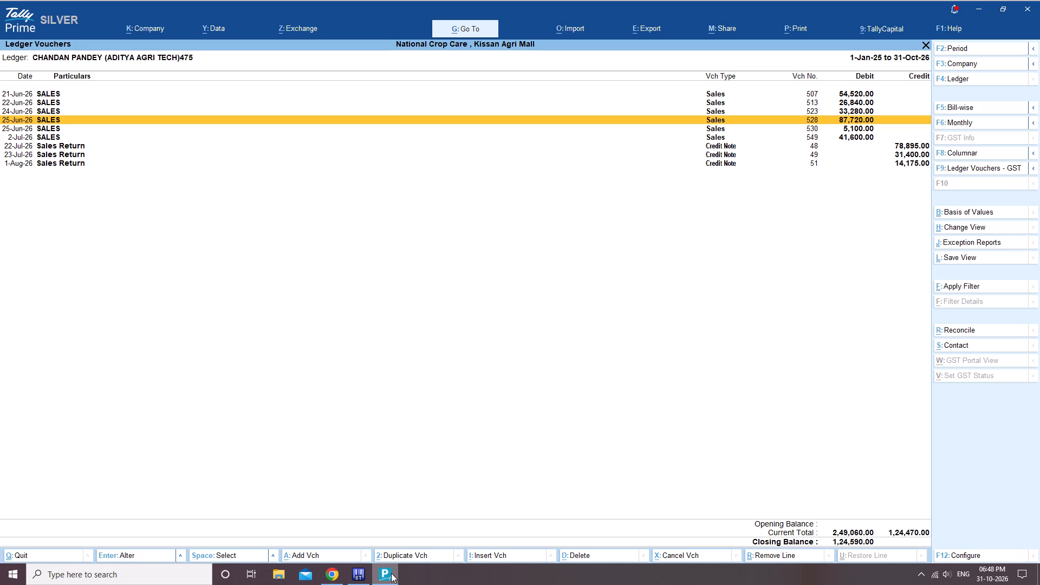
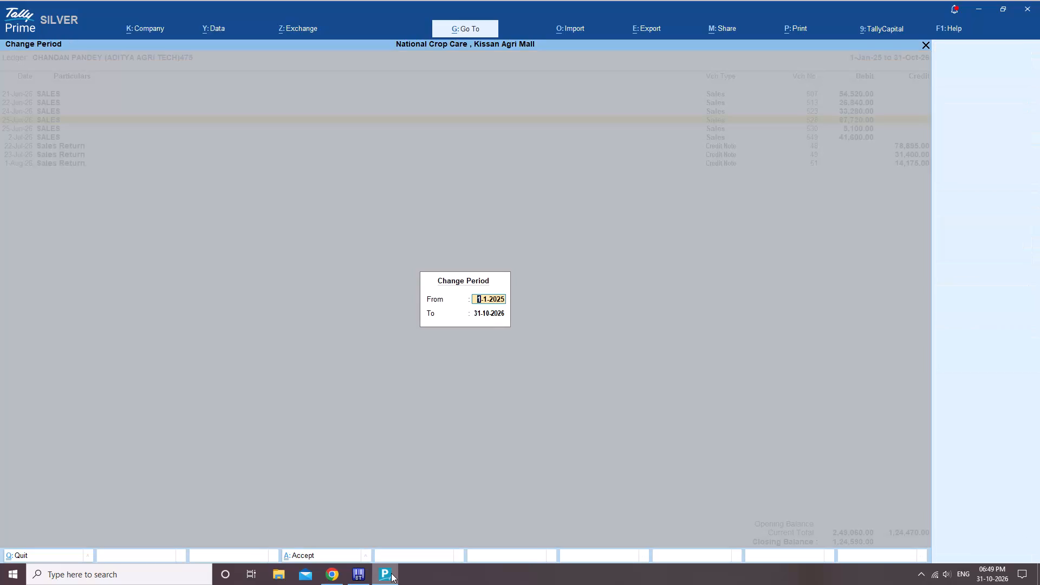
Set the ledger report's period to start from 1-Jan-25, keeping 31-Oct-26 as the end date.
{"action": "type", "text": "1/1/25"}
{"action": "key", "text": "Return"}
{"action": "key", "text": "Return"}
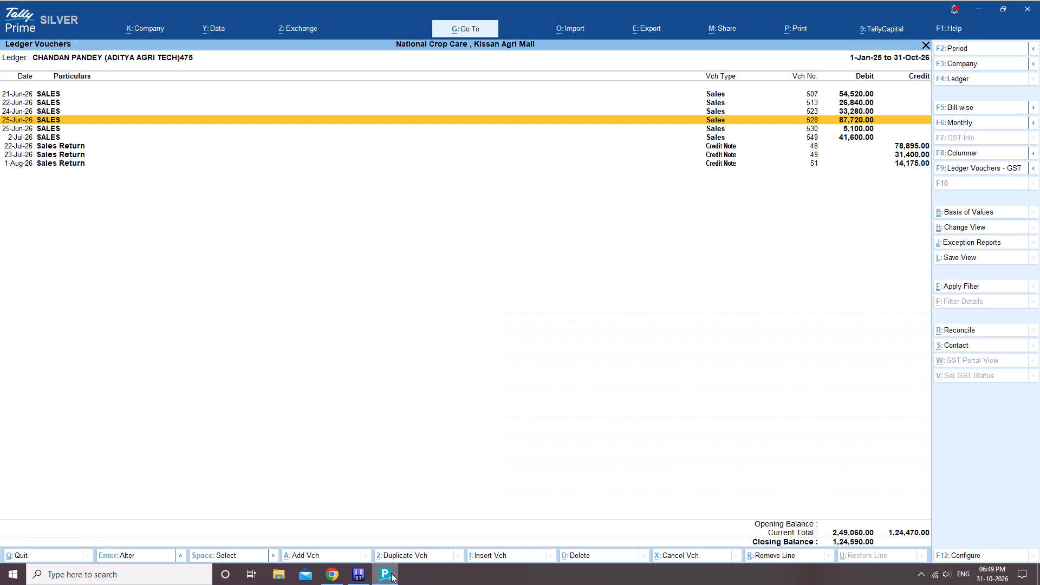
Open sales voucher 507 dated 21-Jun-26 from the ledger to review its paddy and maize seed items.
{"action": "key", "text": "Up"}
{"action": "key", "text": "Up"}
{"action": "key", "text": "Up"}
{"action": "key", "text": "Return"}
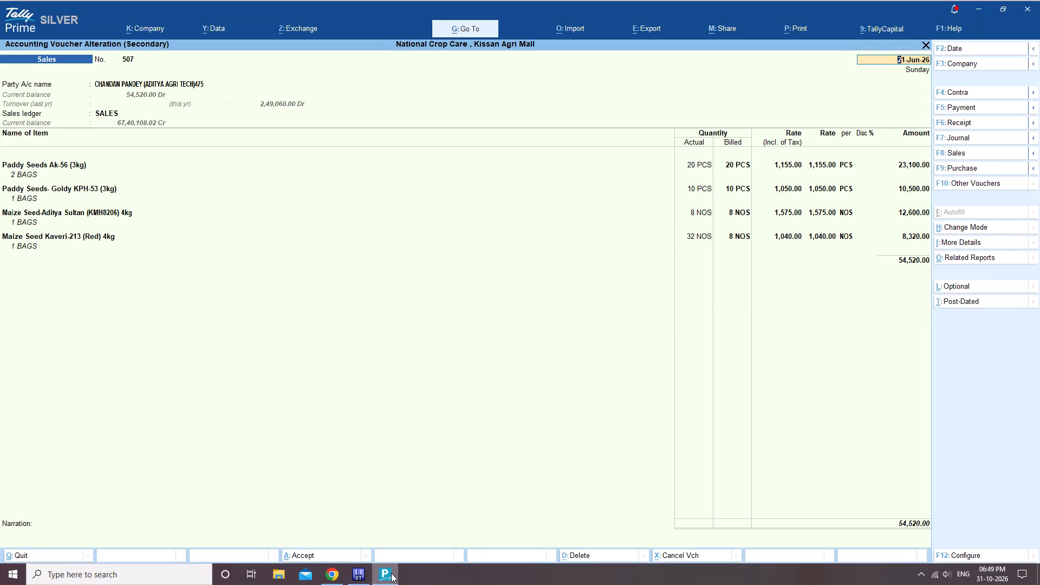
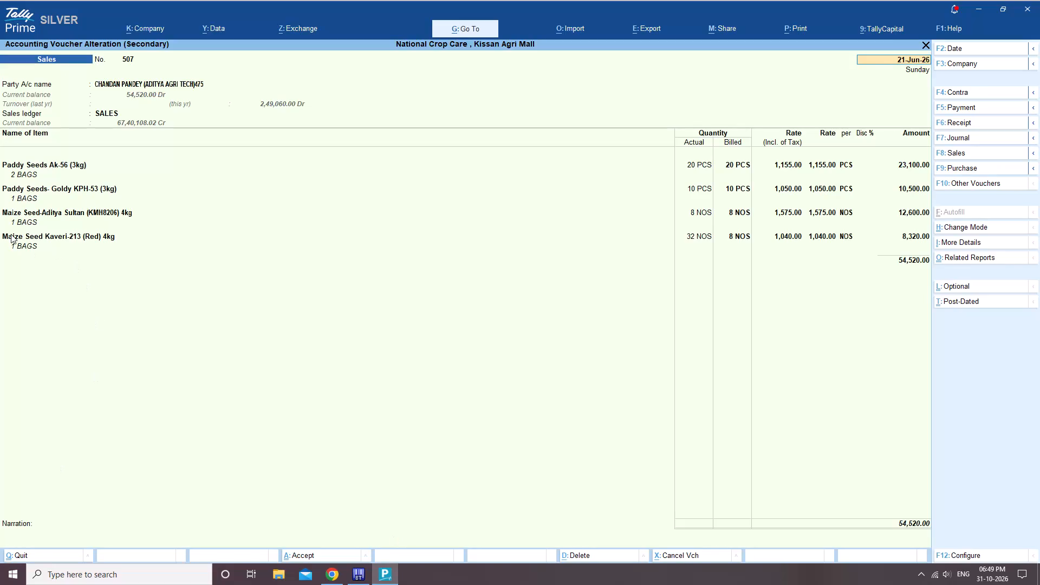
Set the actual quantity of Maize Seed Kaveri-213 (Red) 4kg to 8 NOS in the item allocation of sales voucher 507.
{"action": "left_click", "coordinate": [15, 240]}
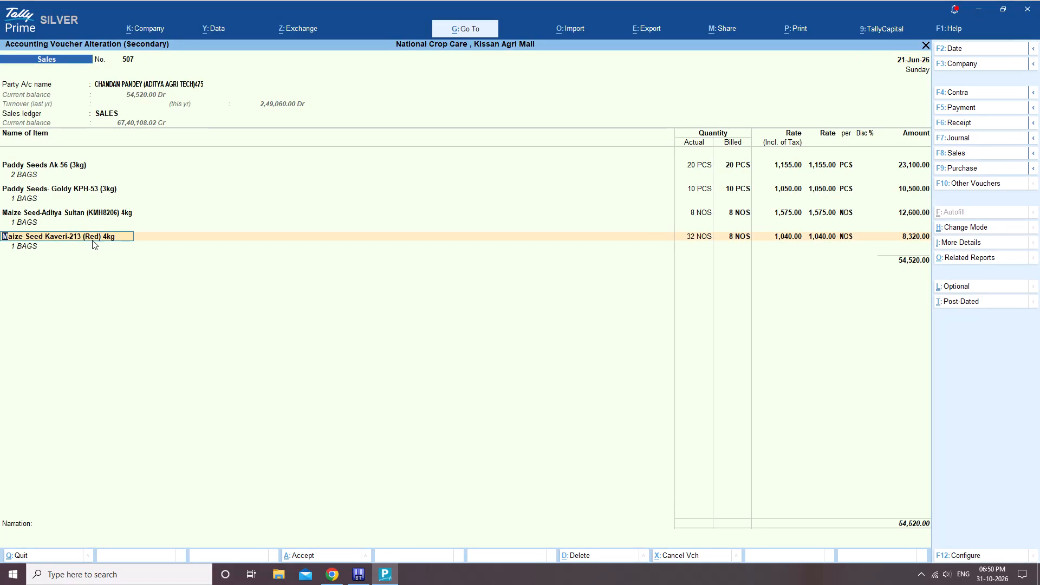
{"action": "key", "text": "Return"}
{"action": "key", "text": "Return"}
{"action": "key", "text": "Return"}
{"action": "key", "text": "8"}
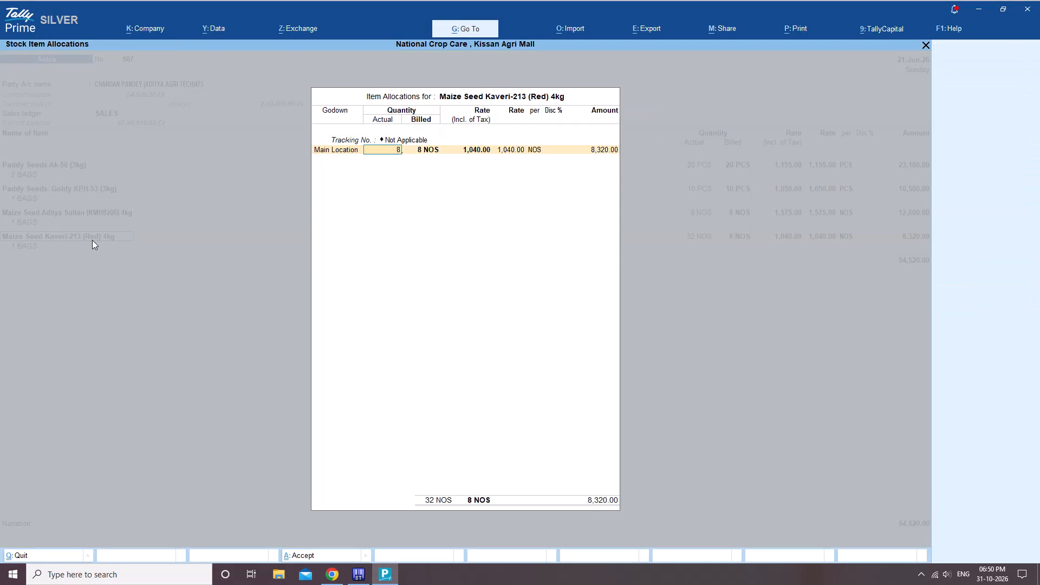
{"action": "key", "text": "Return"}
{"action": "key", "text": "Return"}
{"action": "key", "text": "Return"}
{"action": "key", "text": "Return"}
{"action": "key", "text": "Return"}
{"action": "key", "text": "Return"}
{"action": "key", "text": "Return"}
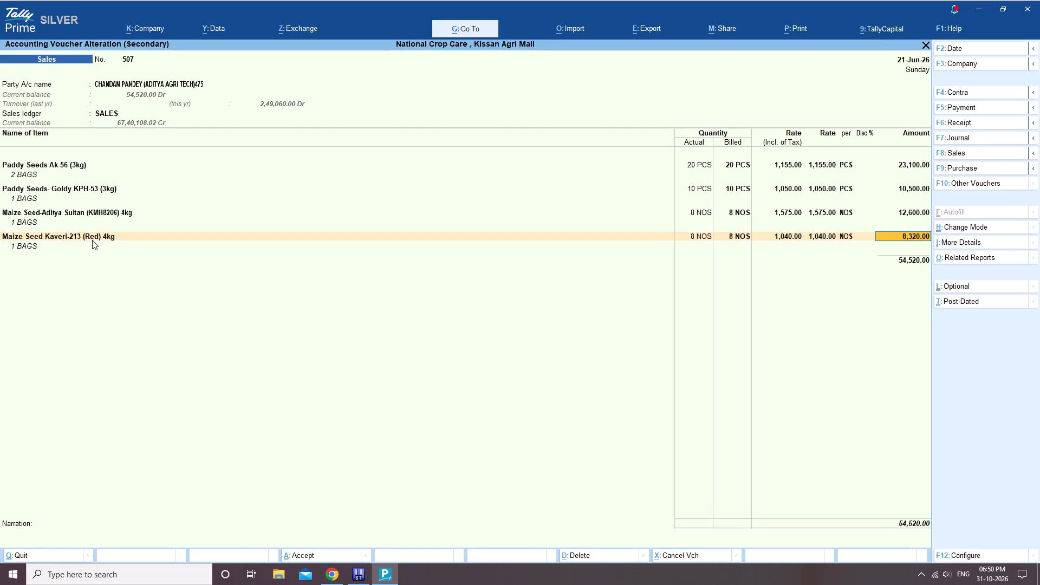
Switch to myBillBook in Chrome and search the items inventory for "vilvo" to check its stock and prices.
{"action": "key", "text": "alt+Tab"}
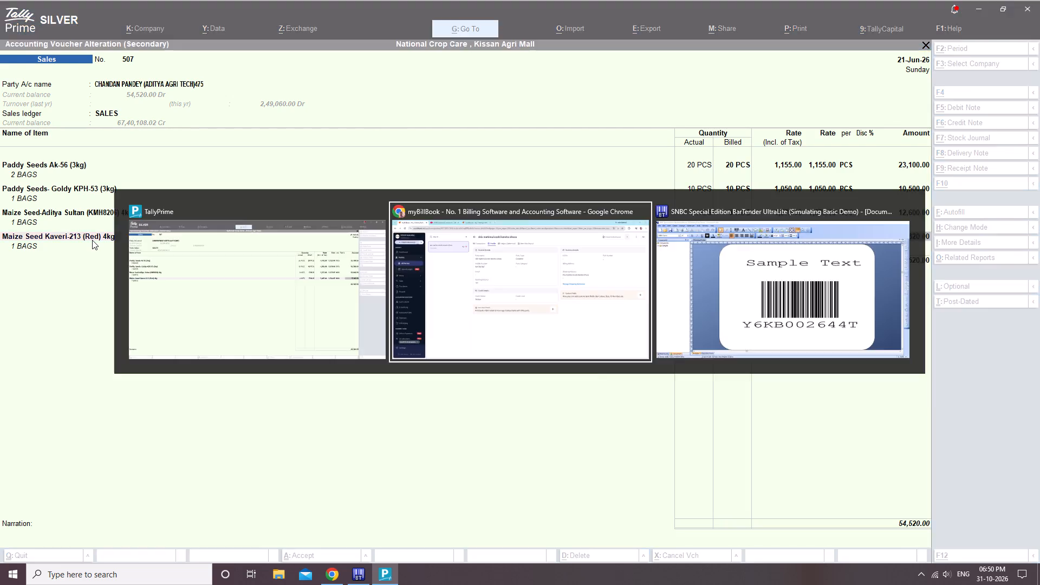
{"action": "left_click", "coordinate": [38, 219]}
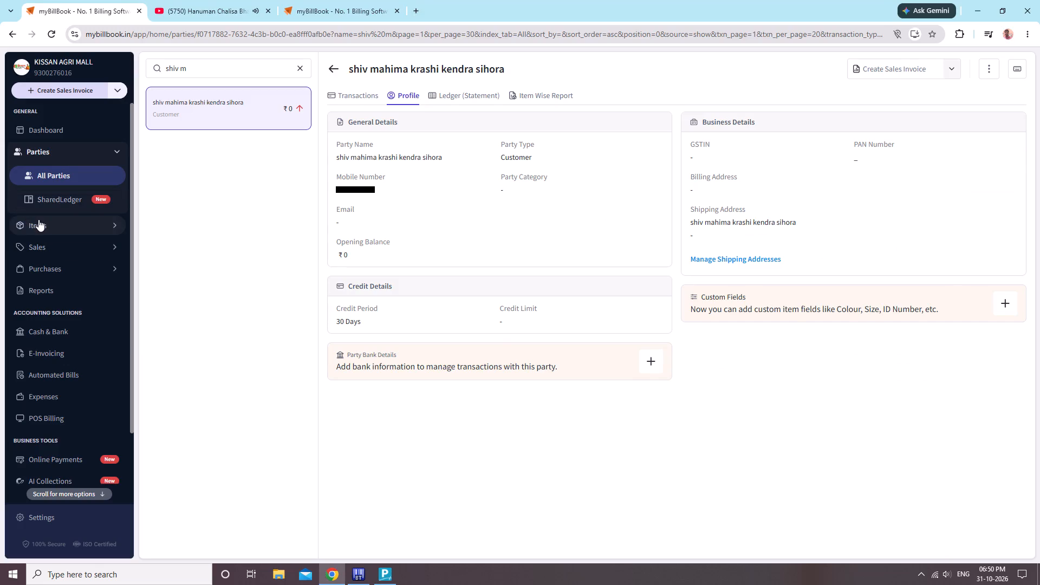
{"action": "left_click", "coordinate": [192, 149]}
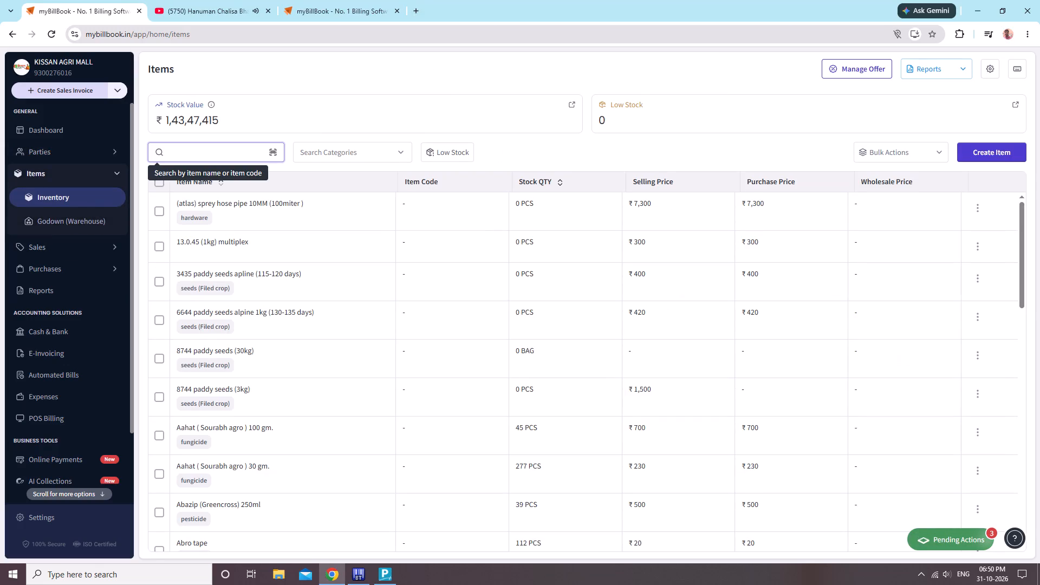
{"action": "type", "text": "vilvo"}
{"action": "key", "text": "BackSpace"}
{"action": "key", "text": "BackSpace"}
{"action": "key", "text": "BackSpace"}
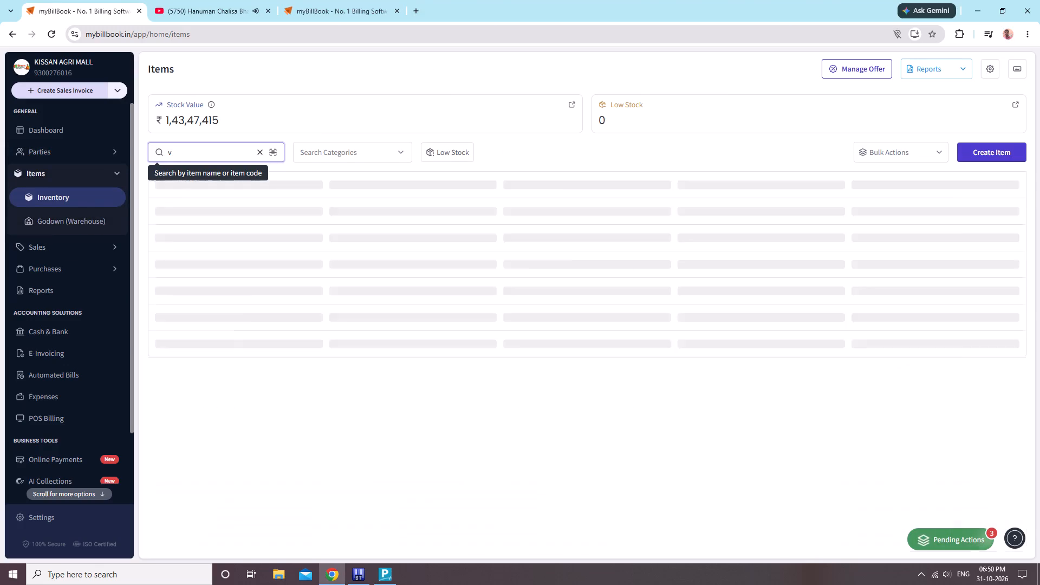
{"action": "type", "text": "ilv"}
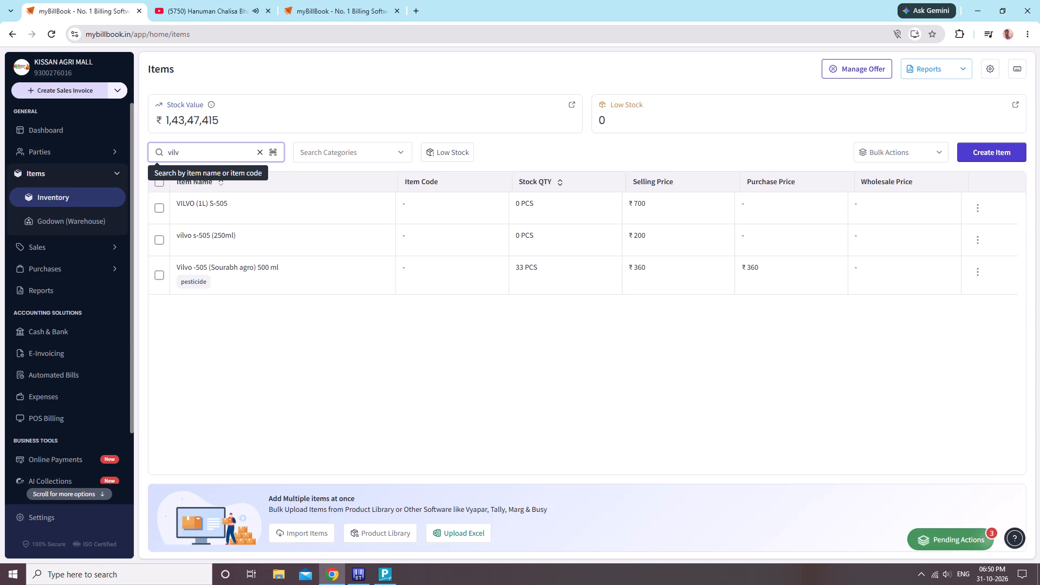
{"action": "key", "text": "o"}
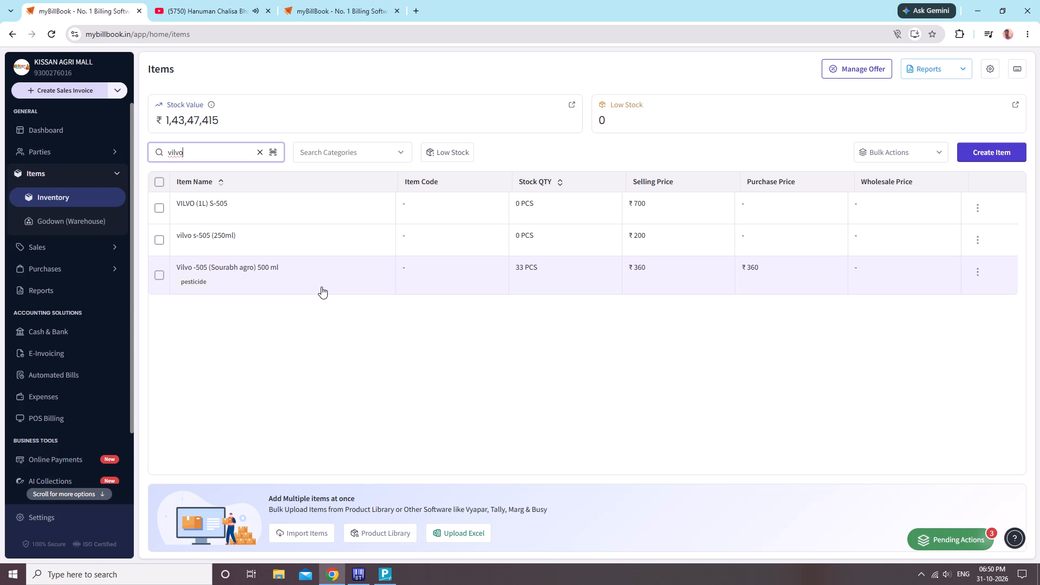
Replace the inventory search with "alto" to check that item's stock and prices.
{"action": "key", "text": "BackSpace"}
{"action": "key", "text": "BackSpace"}
{"action": "key", "text": "BackSpace"}
{"action": "key", "text": "BackSpace"}
{"action": "key", "text": "BackSpace"}
{"action": "type", "text": "alto"}
{"action": "key", "text": "space"}
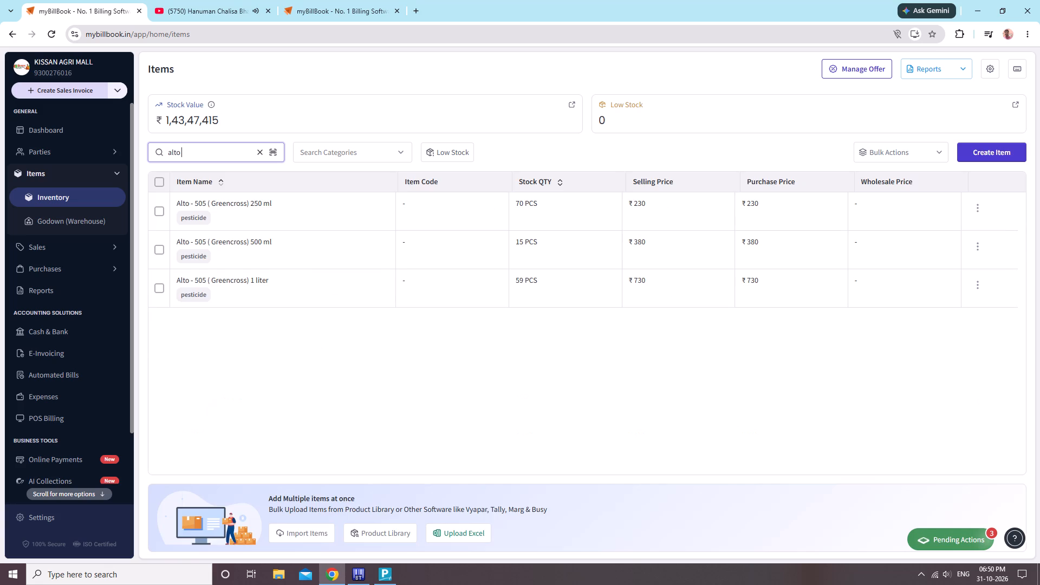
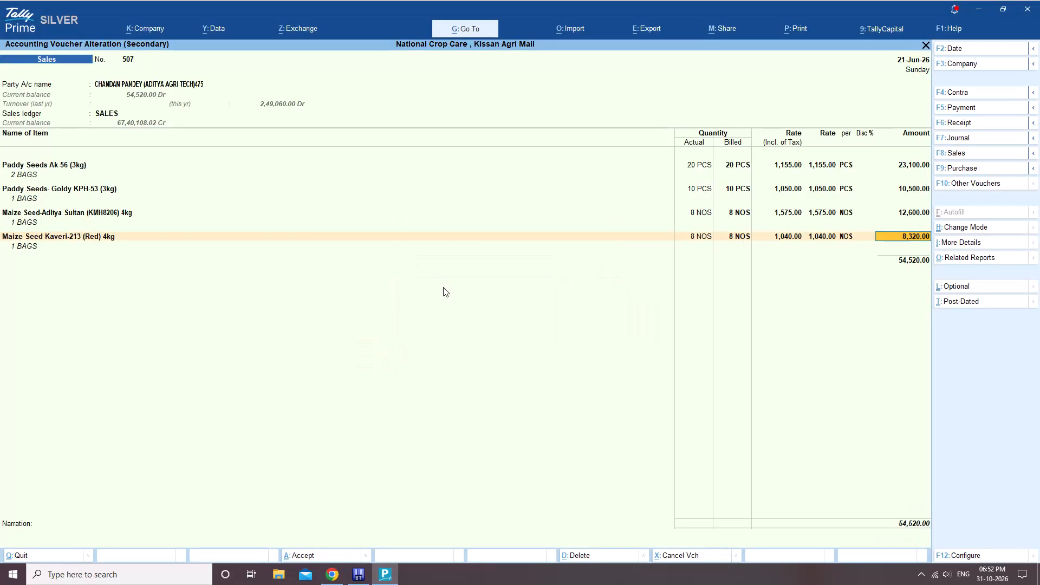
Finish the item entries of sales voucher 507 without adding another item and save the altered voucher.
{"action": "key", "text": "Return"}
{"action": "key", "text": "Return"}
{"action": "key", "text": "Return"}
{"action": "key", "text": "Return"}
{"action": "key", "text": "Return"}
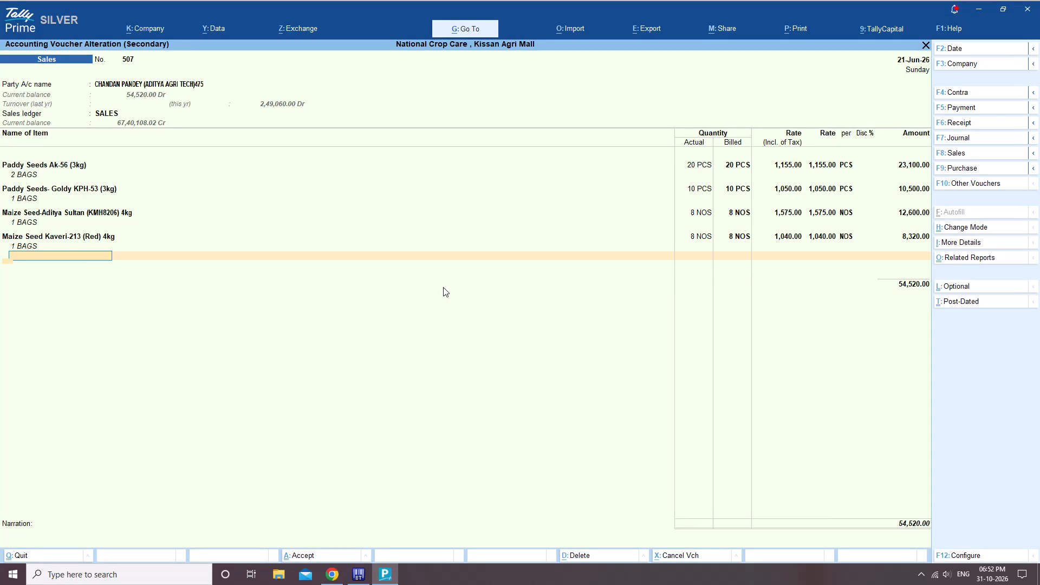
{"action": "key", "text": "Return"}
{"action": "key", "text": "Return"}
{"action": "key", "text": "Return"}
{"action": "key", "text": "Return"}
{"action": "key", "text": "Return"}
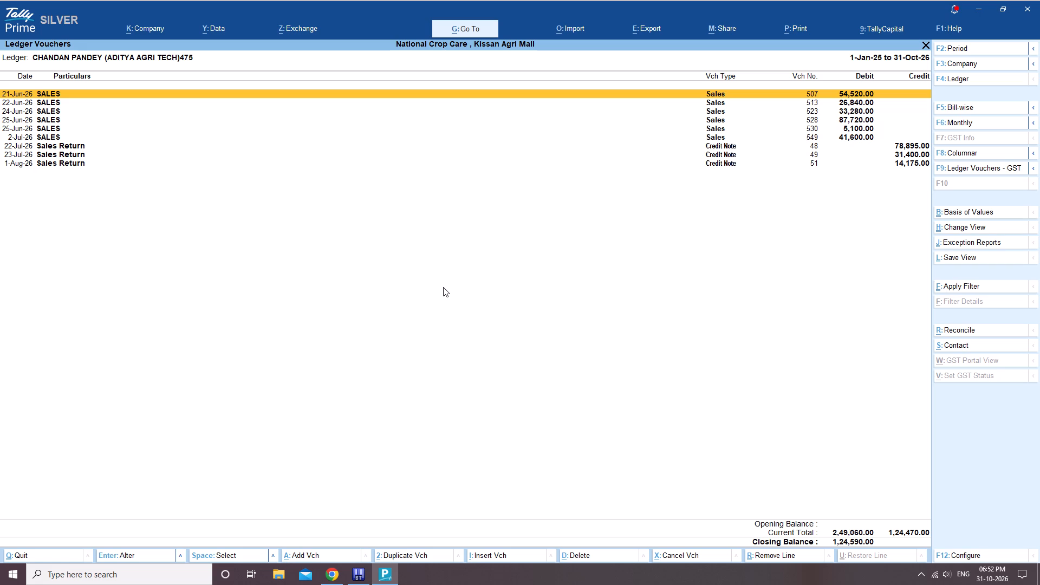
Open sales vouchers 513, 523 and 528 from the Aditya Agri Tech ledger one by one to examine their items, quantities and rates.
{"action": "key", "text": "Down"}
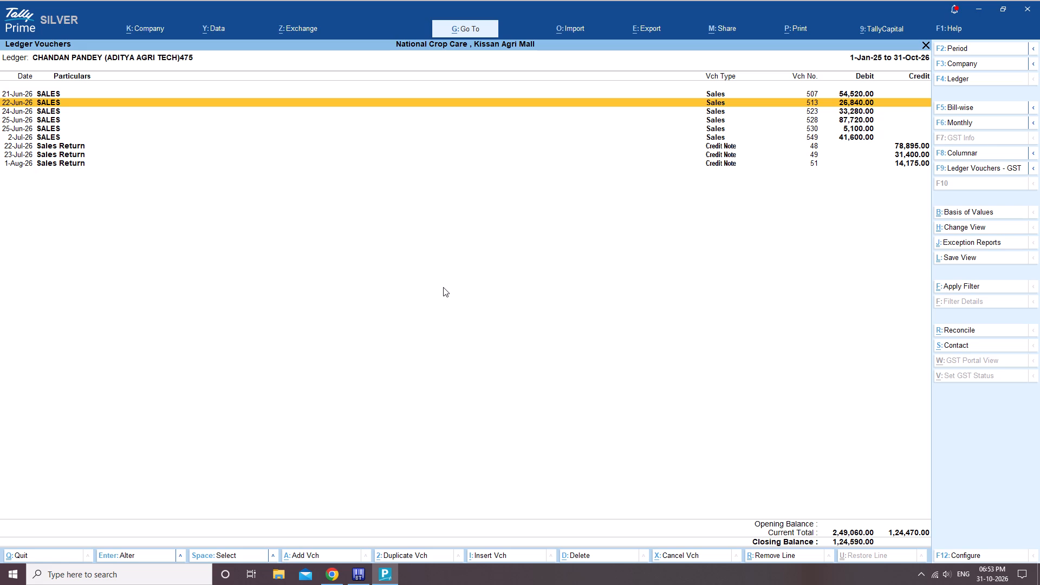
{"action": "key", "text": "Return"}
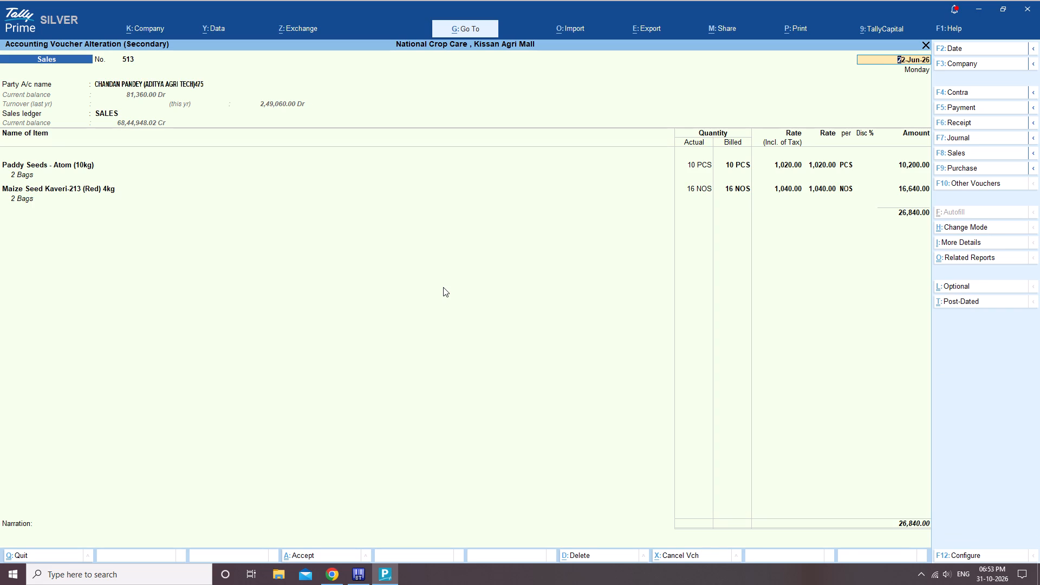
{"action": "key", "text": "Escape"}
{"action": "key", "text": "Escape"}
{"action": "key", "text": "Escape"}
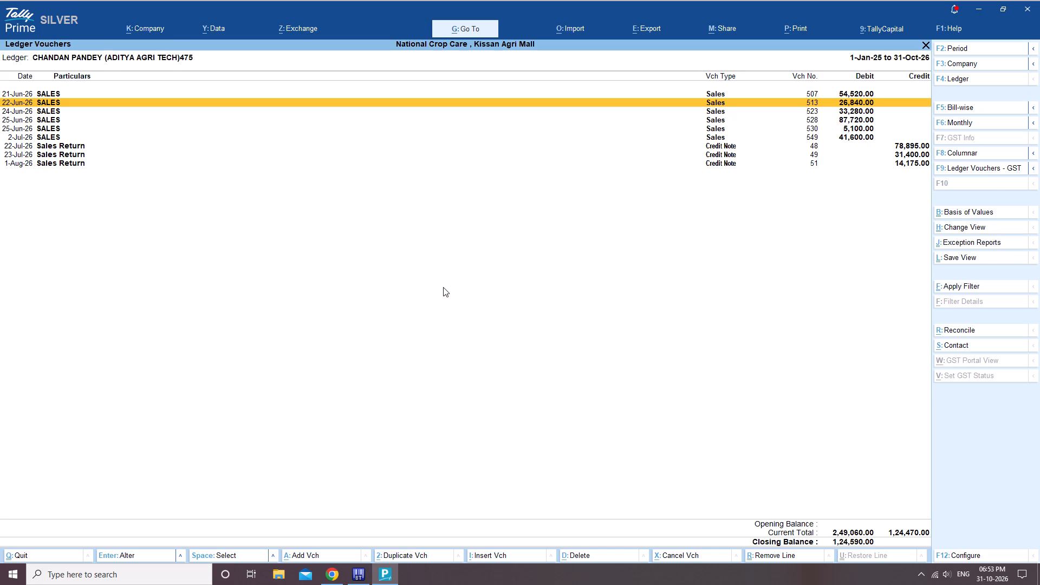
{"action": "key", "text": "Down"}
{"action": "key", "text": "Return"}
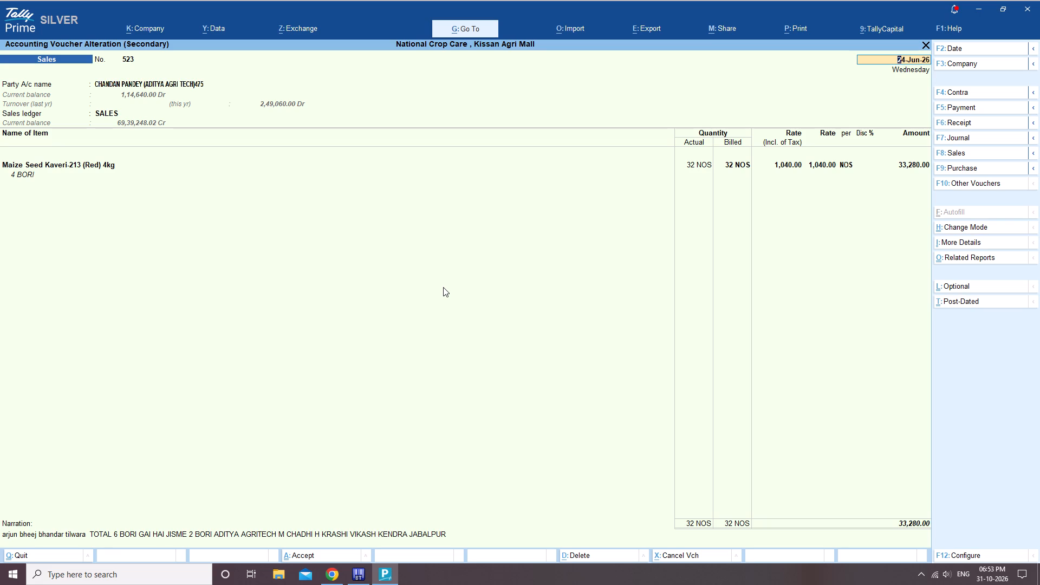
{"action": "key", "text": "Escape"}
{"action": "key", "text": "Escape"}
{"action": "key", "text": "Escape"}
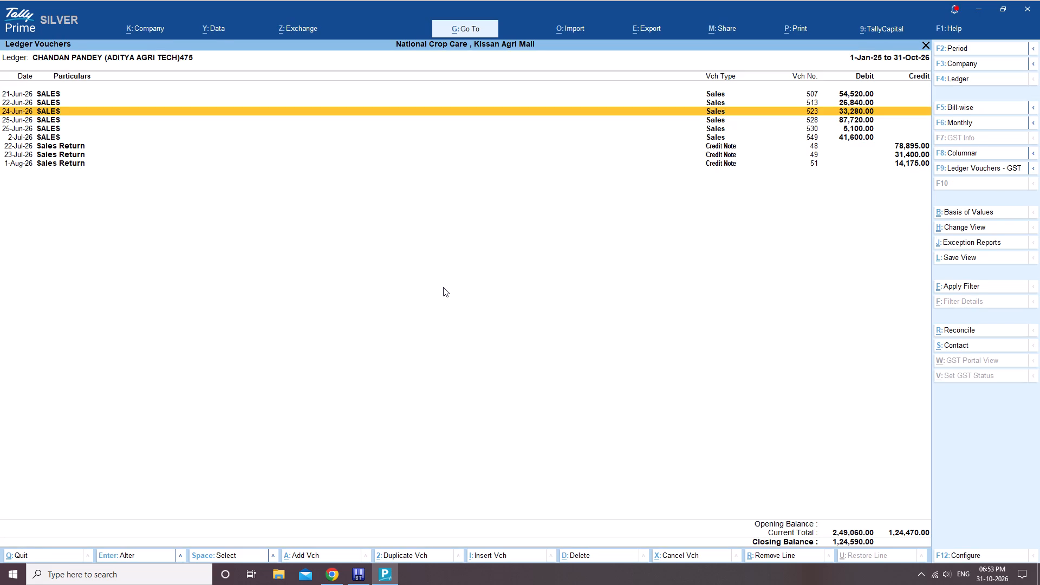
{"action": "key", "text": "Down"}
{"action": "key", "text": "Return"}
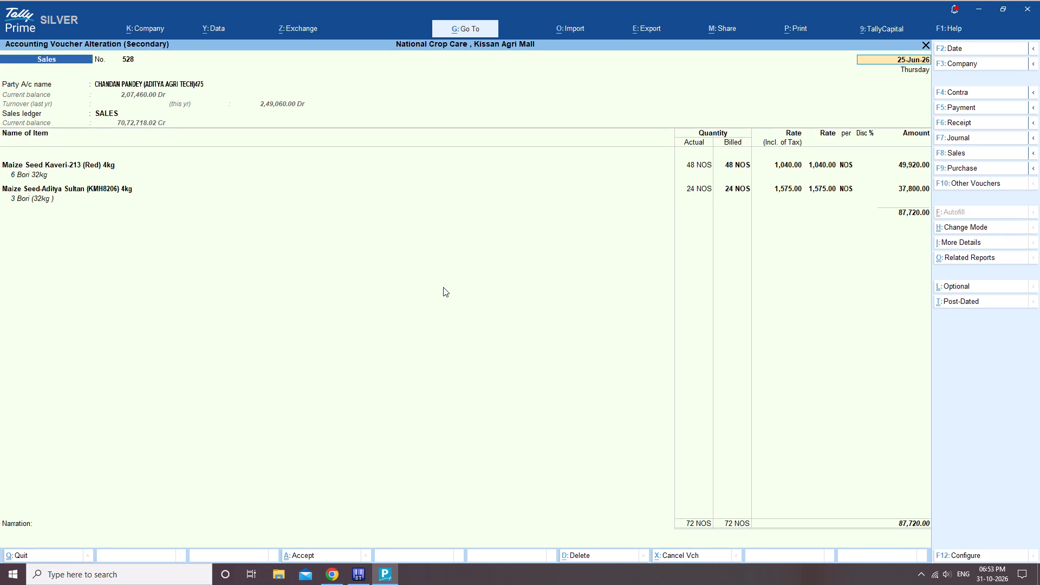
{"action": "key", "text": "Escape"}
{"action": "key", "text": "Escape"}
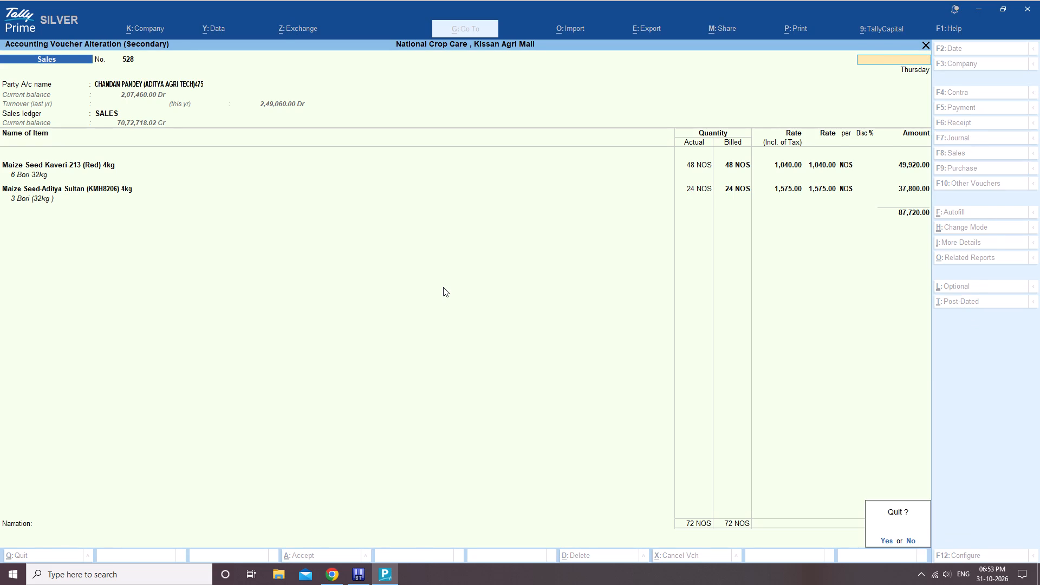
{"action": "key", "text": "Escape"}
Reopen sales voucher 523 from the Aditya Agri Tech ledger to review its item entry.
{"action": "key", "text": "Up"}
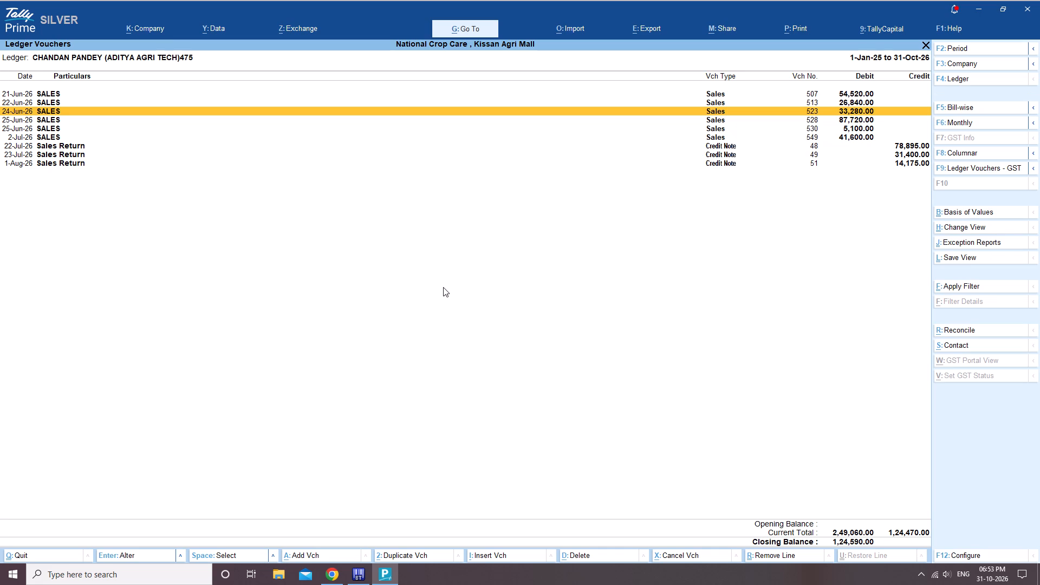
{"action": "key", "text": "Return"}
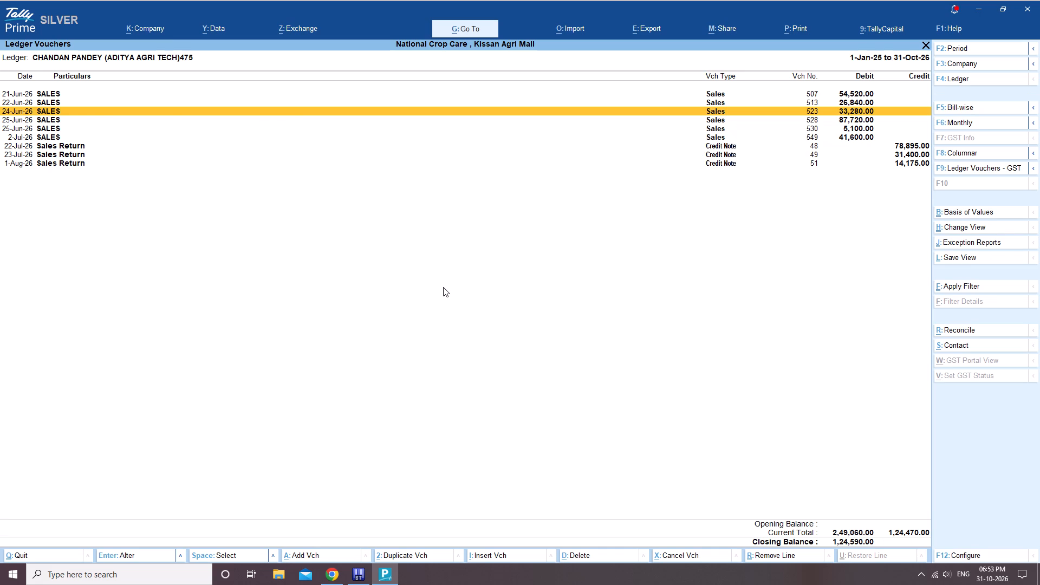
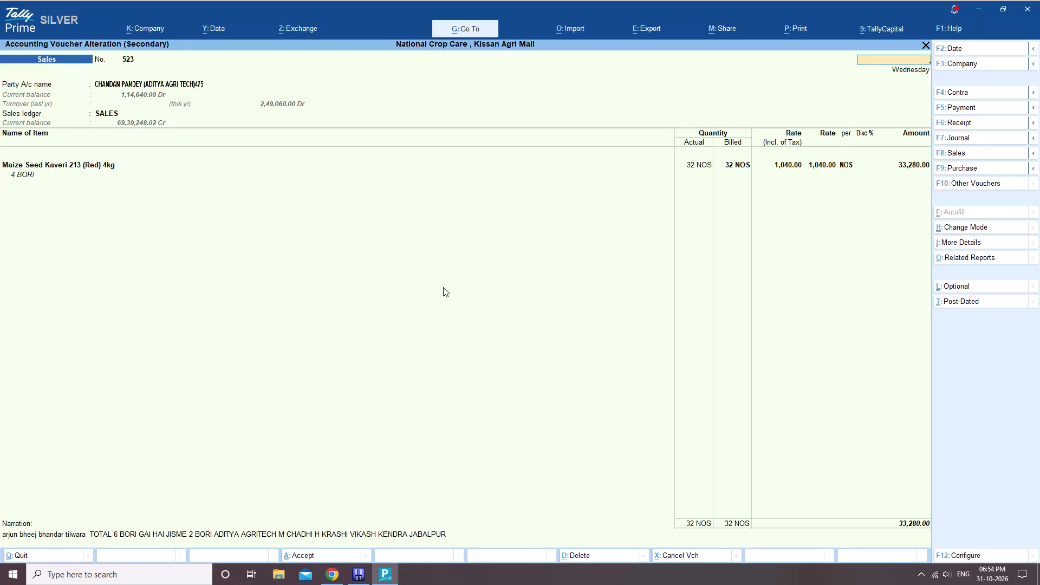
Open sales vouchers 528, 530 and 549 from the Aditya Agri Tech ledger one by one to examine their items, quantities and rates.
{"action": "key", "text": "Escape"}
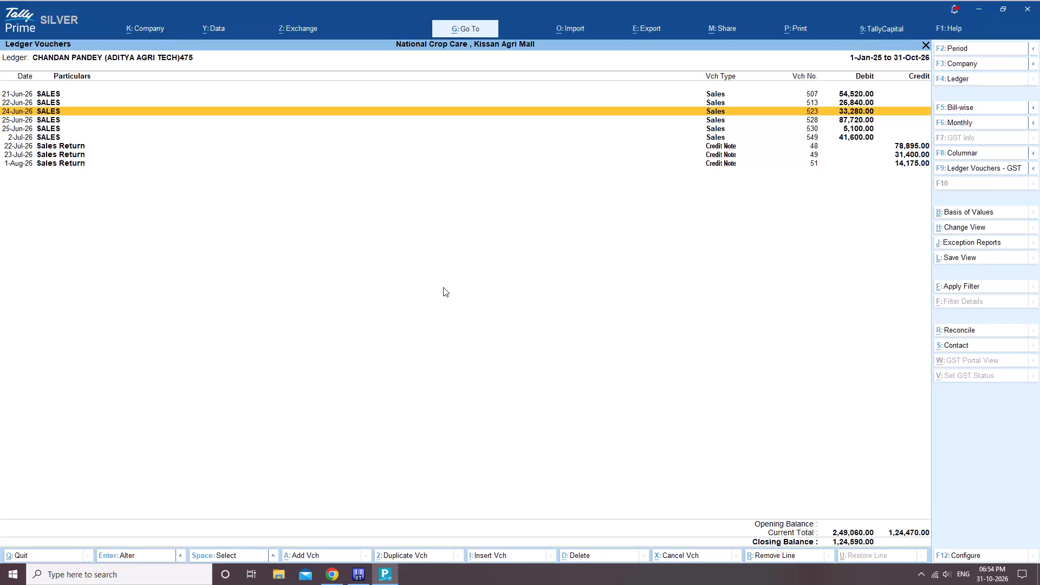
{"action": "key", "text": "Down"}
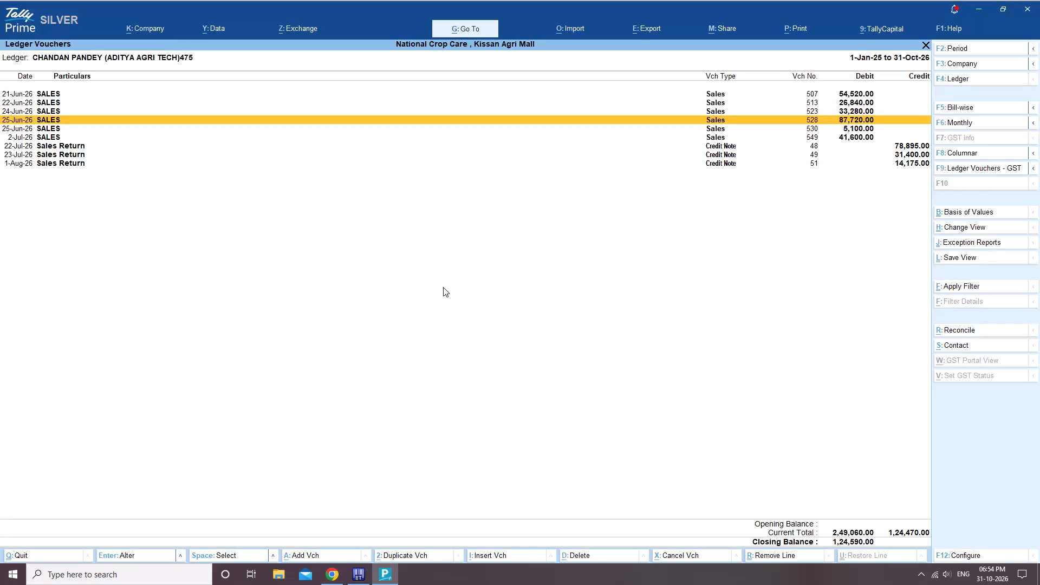
{"action": "key", "text": "Return"}
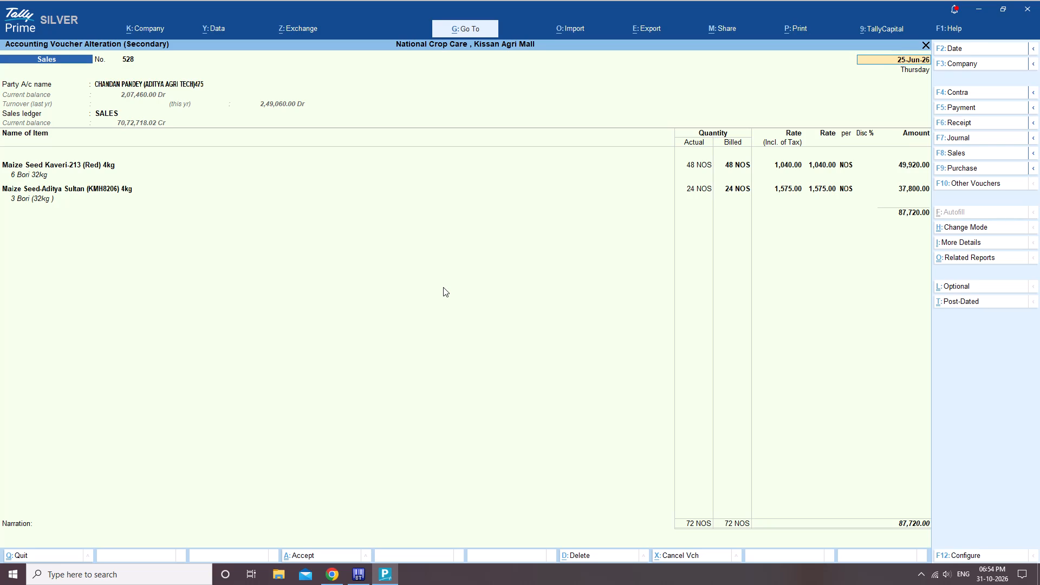
{"action": "key", "text": "Escape"}
{"action": "key", "text": "Escape"}
{"action": "key", "text": "Escape"}
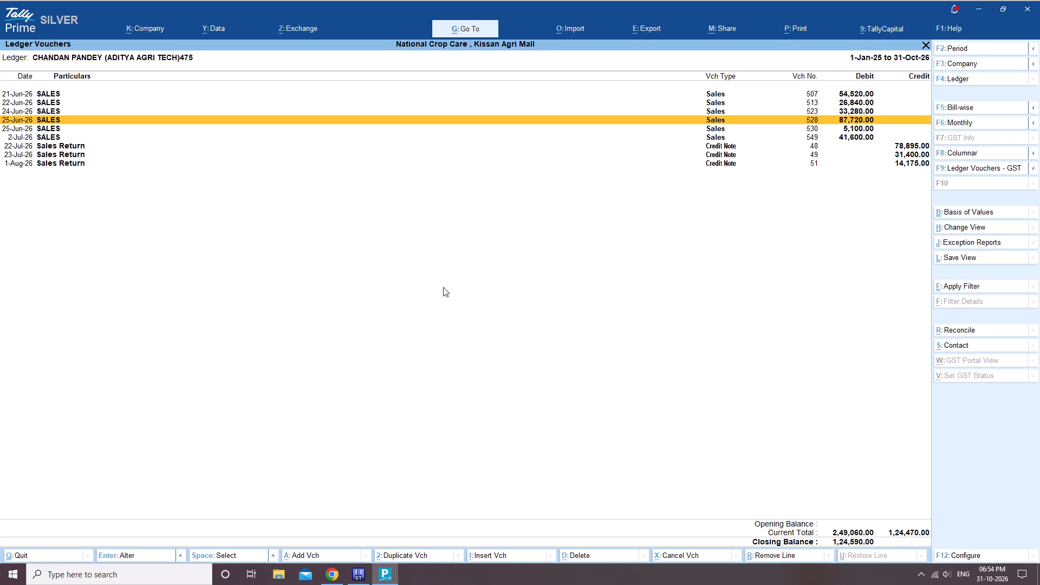
{"action": "key", "text": "Down"}
{"action": "key", "text": "Return"}
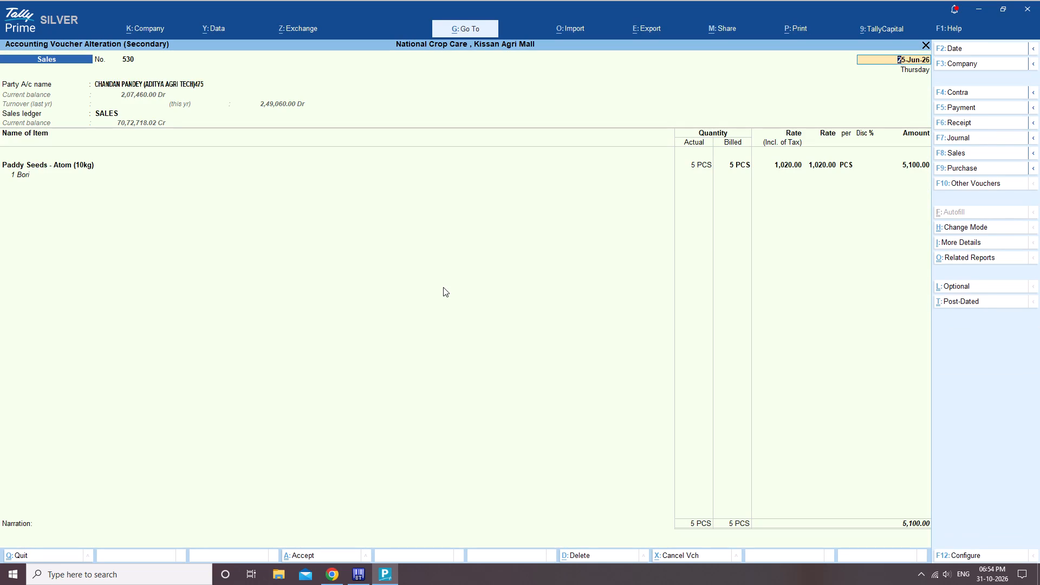
{"action": "key", "text": "Escape"}
{"action": "key", "text": "Escape"}
{"action": "key", "text": "Escape"}
{"action": "key", "text": "Down"}
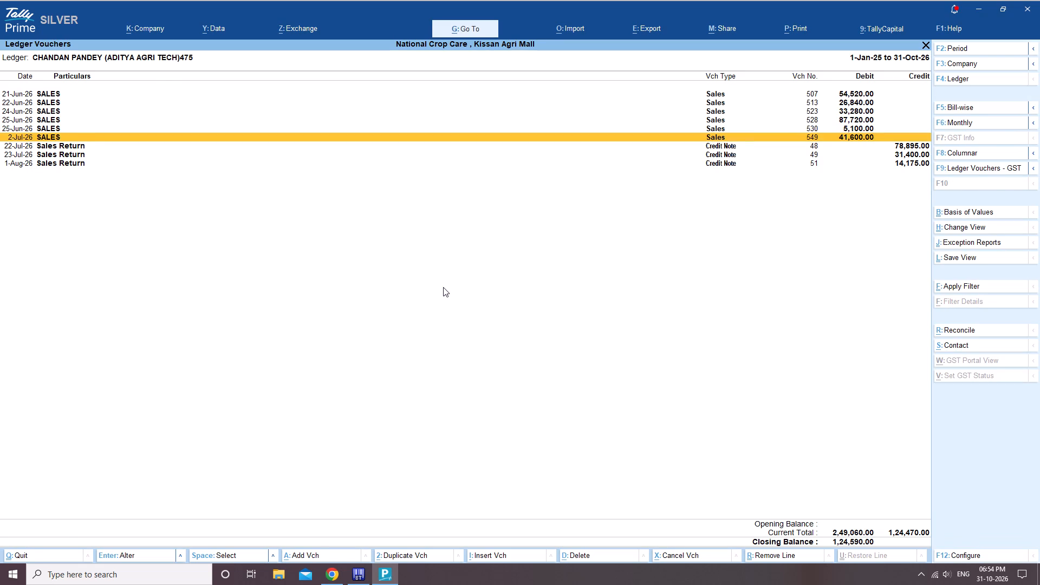
{"action": "key", "text": "Return"}
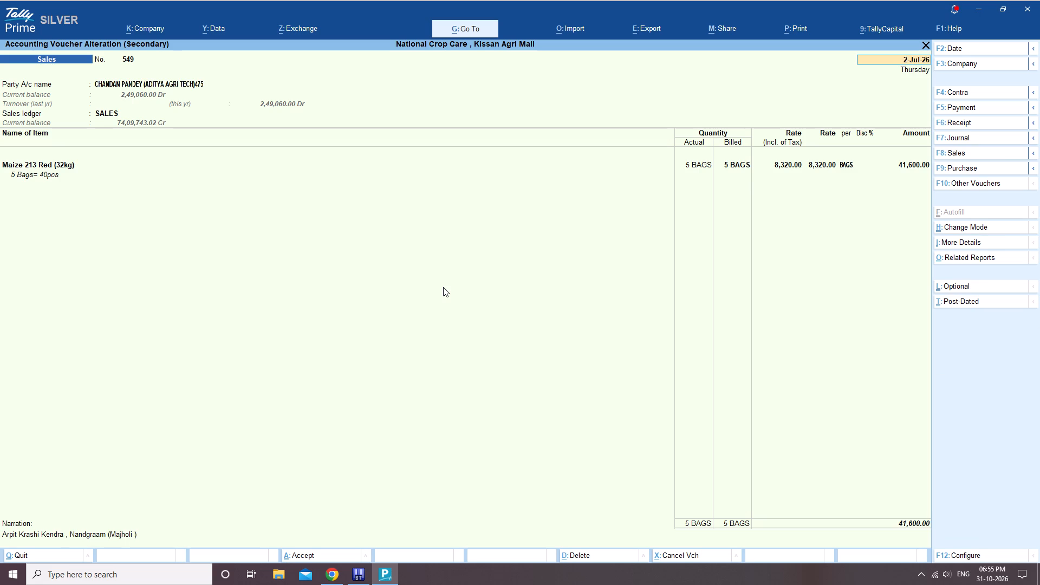
{"action": "key", "text": "Escape"}
{"action": "key", "text": "Escape"}
{"action": "key", "text": "Escape"}
Open credit note 48 from the Aditya Agri Tech ledger to examine its returned items, quantities and rates.
{"action": "key", "text": "Down"}
{"action": "key", "text": "Return"}
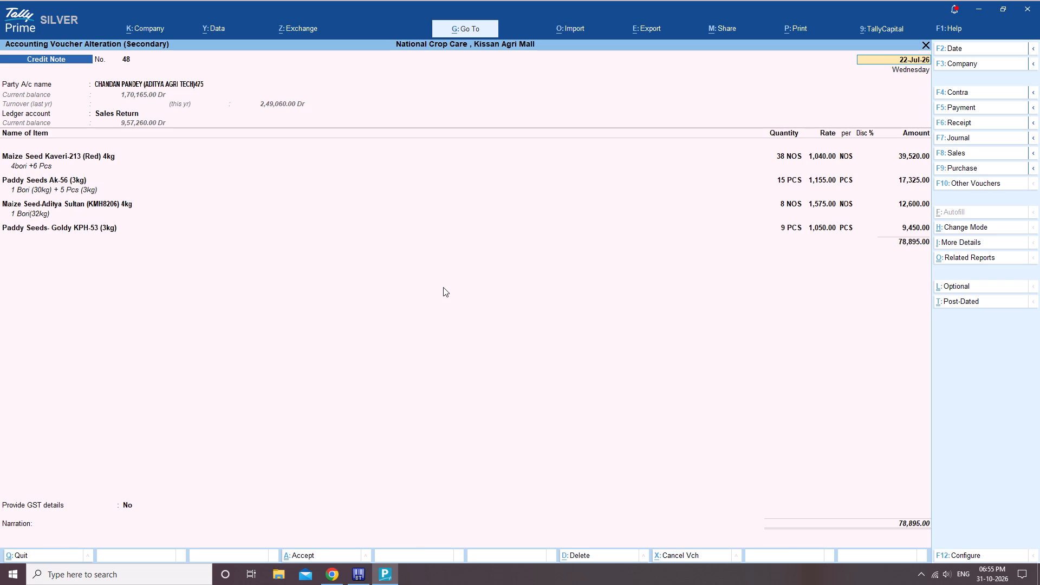
Switch to myBillBook in Chrome, start a new sales invoice and search for the customer by full name in the billing party.
{"action": "key", "text": "alt+Tab"}
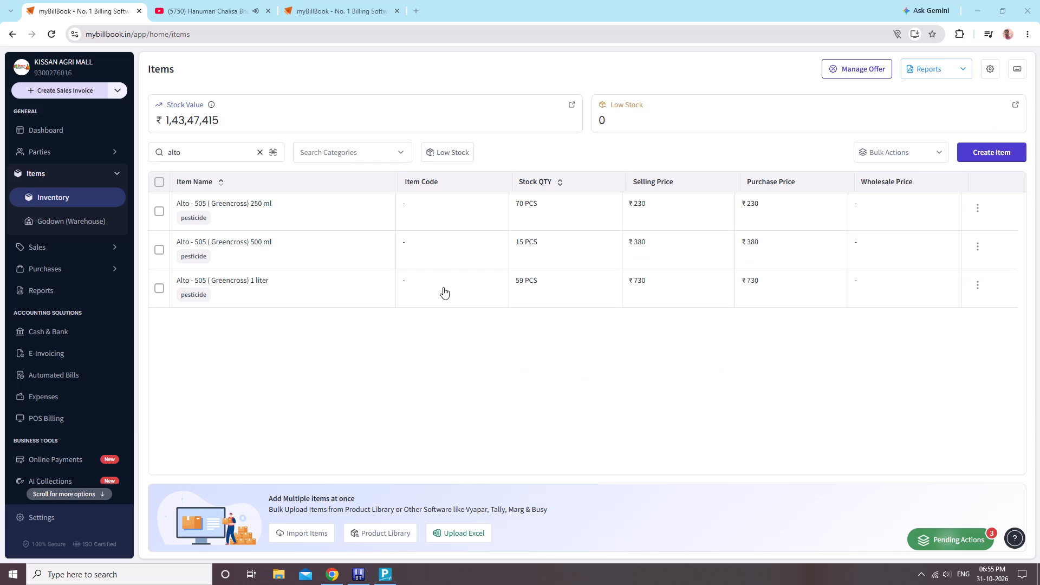
{"action": "left_click", "coordinate": [77, 85]}
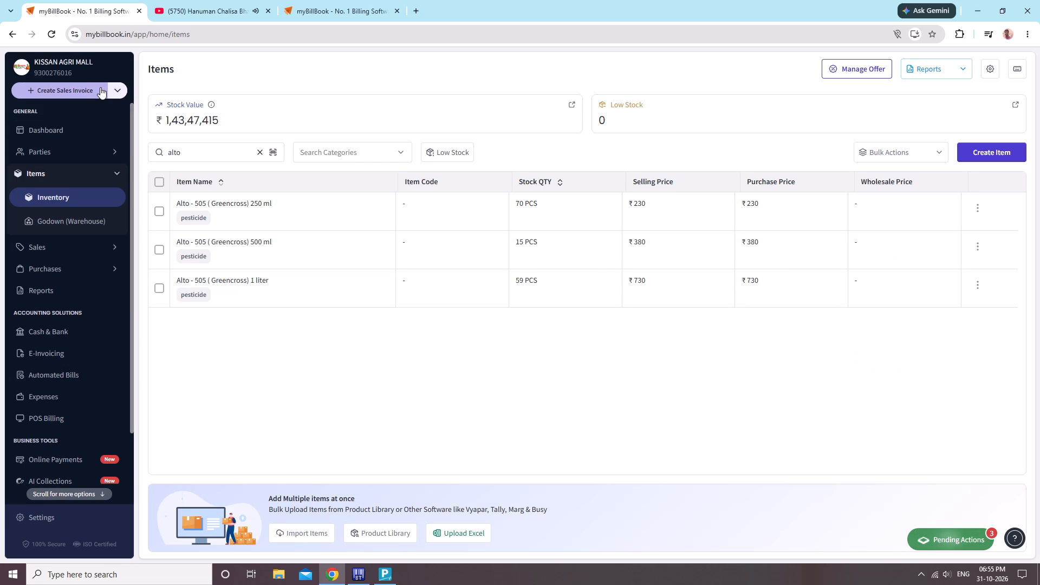
{"action": "left_click", "coordinate": [100, 95]}
{"action": "left_click", "coordinate": [258, 175]}
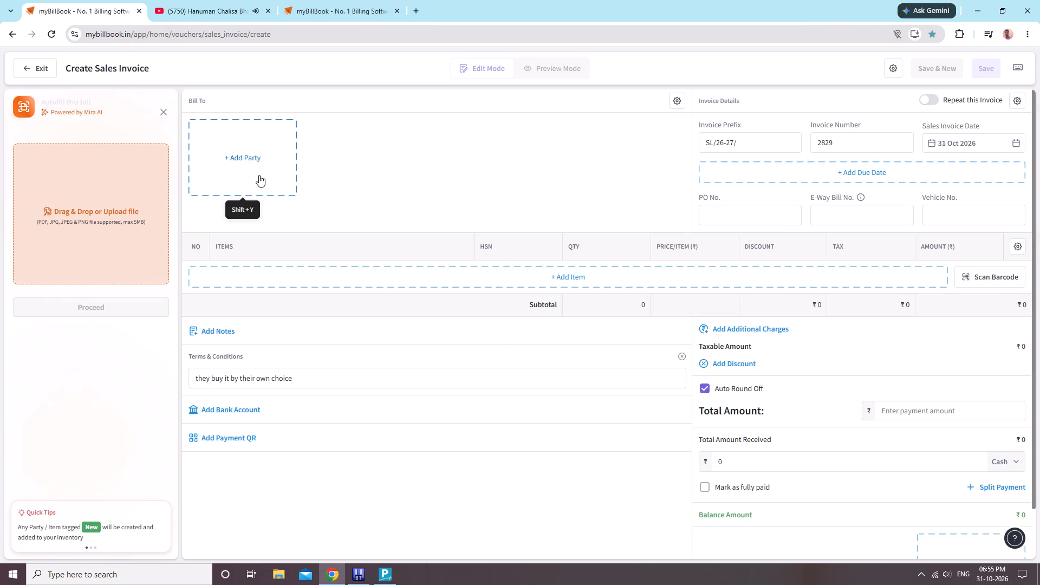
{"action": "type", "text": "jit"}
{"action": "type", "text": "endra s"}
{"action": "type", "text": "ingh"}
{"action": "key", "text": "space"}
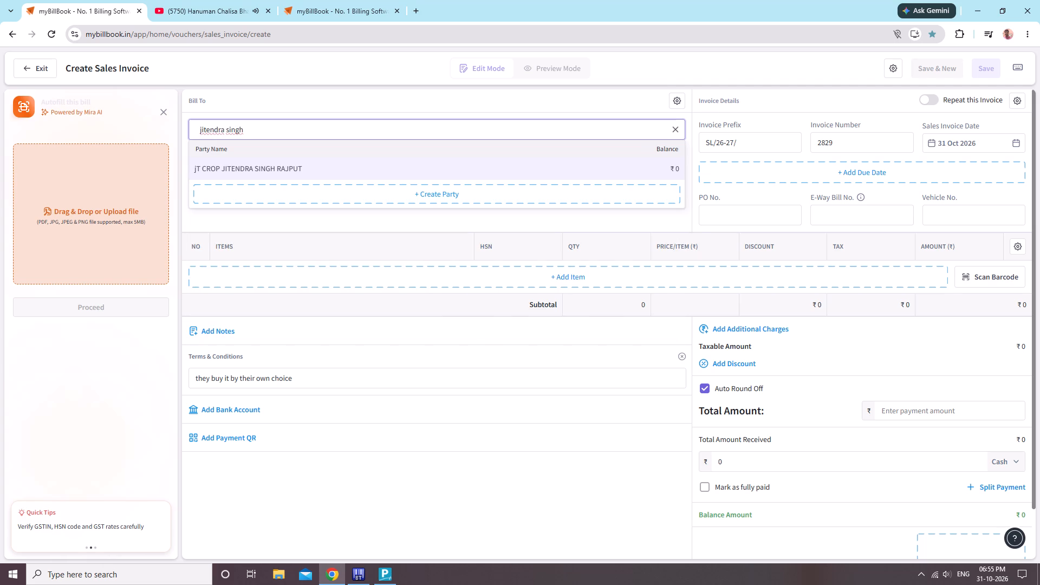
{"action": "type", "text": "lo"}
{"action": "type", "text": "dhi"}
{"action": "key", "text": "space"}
Start creating a new customer party from the searched name and append the place as "(Sagar)" to the party name.
{"action": "left_click", "coordinate": [318, 206]}
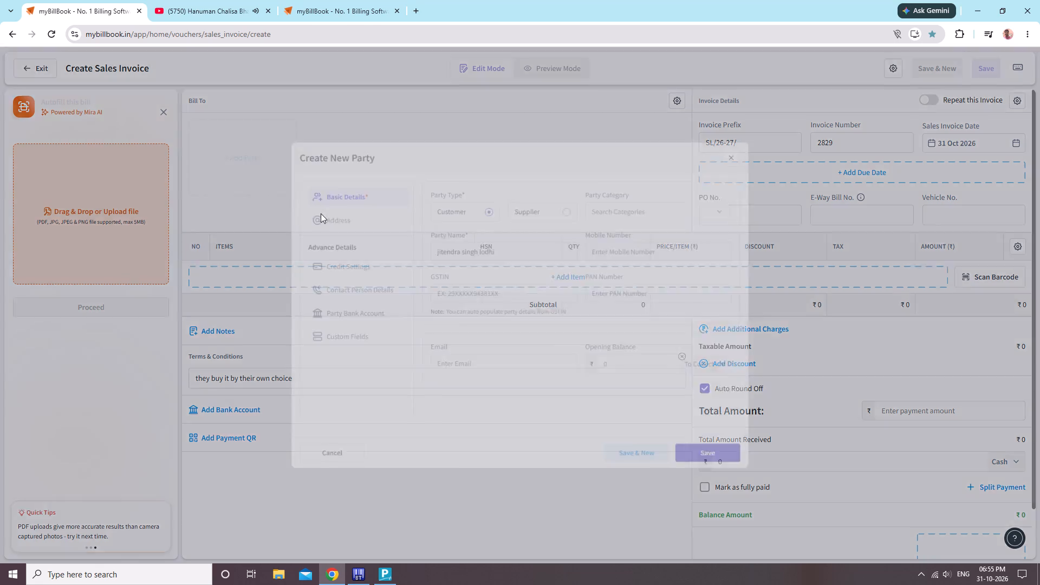
{"action": "left_click", "coordinate": [510, 245]}
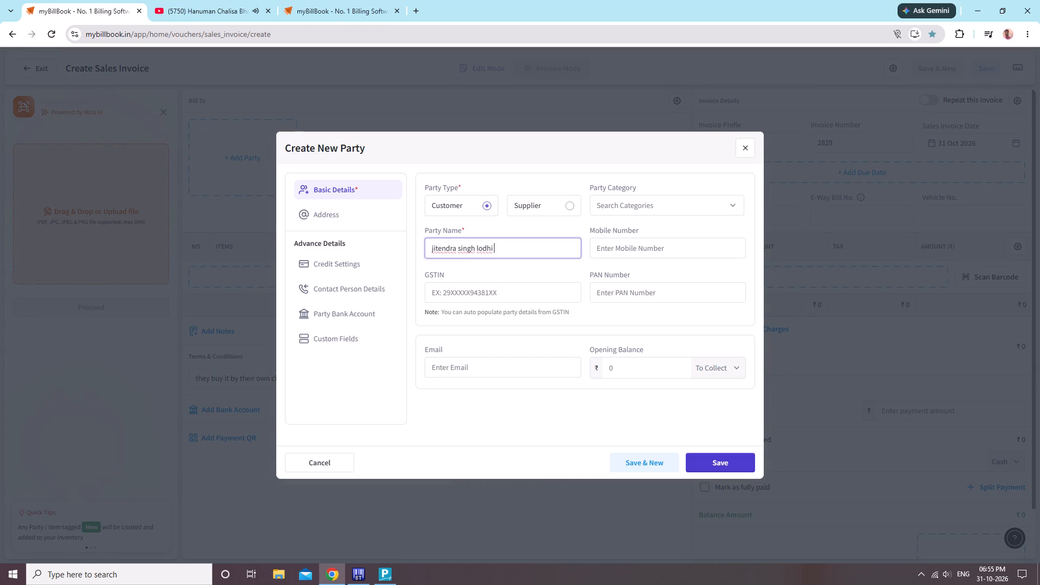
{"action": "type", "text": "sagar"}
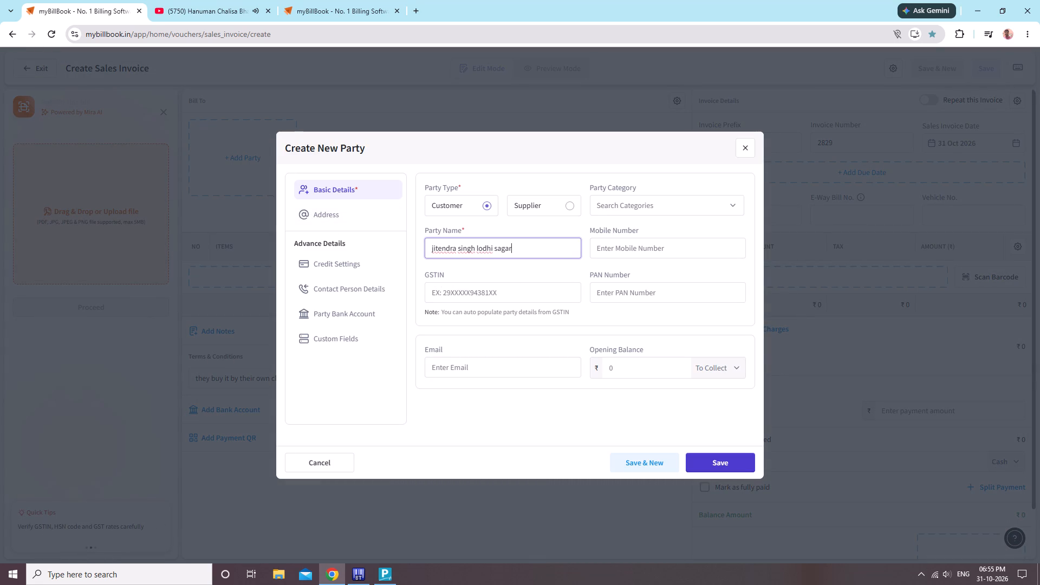
{"action": "left_click", "coordinate": [496, 247]}
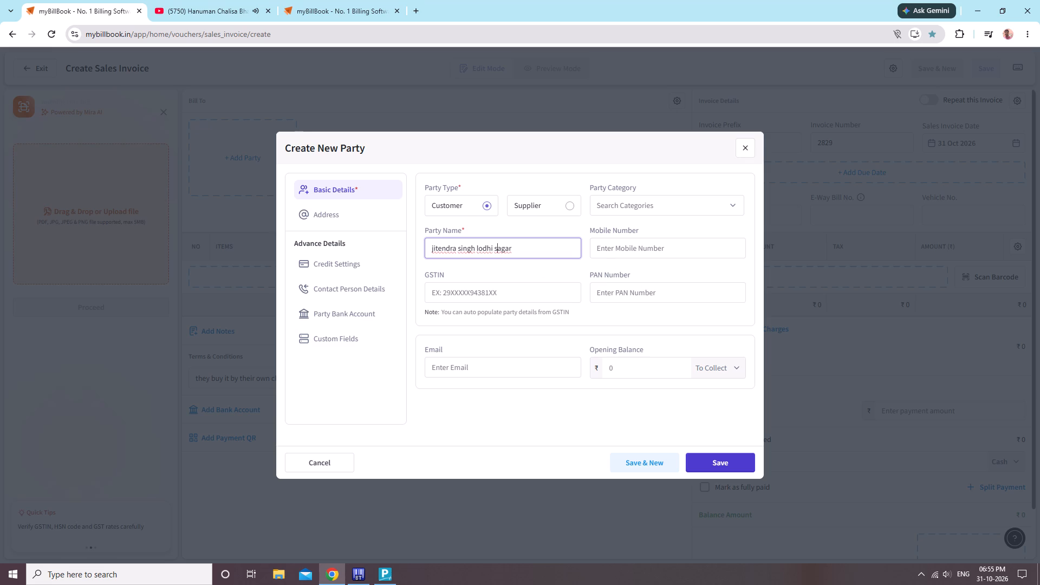
{"action": "left_click", "coordinate": [497, 246]}
{"action": "left_click", "coordinate": [494, 245]}
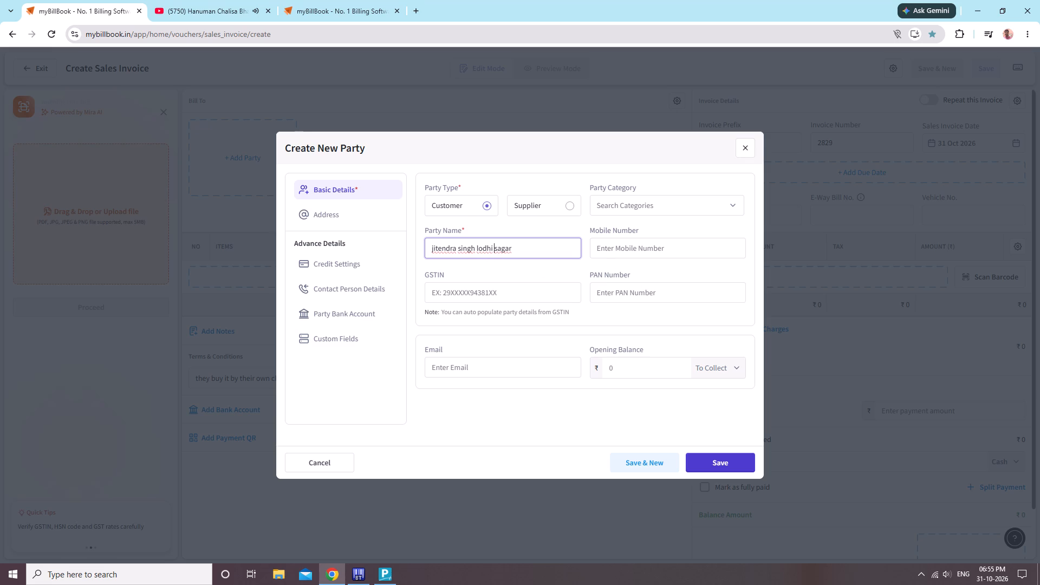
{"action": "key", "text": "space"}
{"action": "left_click", "coordinate": [502, 247]}
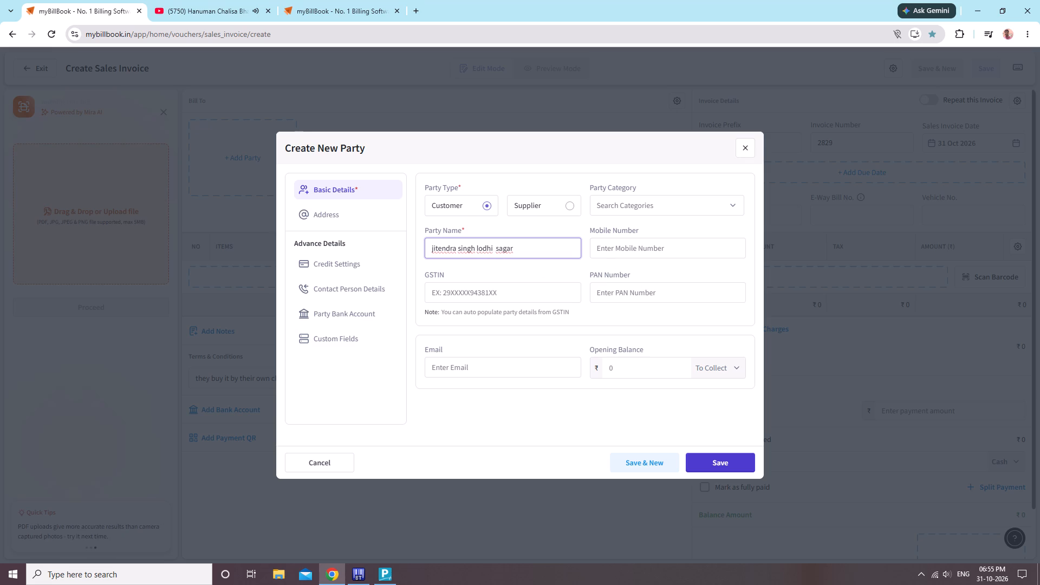
{"action": "left_click", "coordinate": [497, 247]}
{"action": "left_click", "coordinate": [499, 247]}
{"action": "key", "text": "BackSpace"}
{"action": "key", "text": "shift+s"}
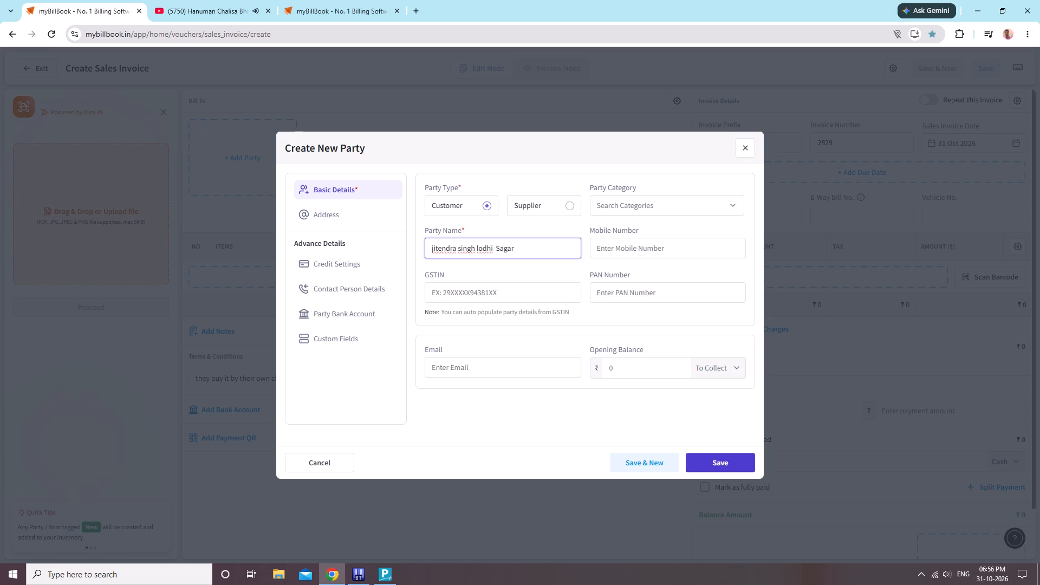
{"action": "left_click", "coordinate": [495, 249]}
{"action": "key", "text": "shift+parenleft"}
{"action": "left_click", "coordinate": [523, 243]}
{"action": "key", "text": "shift+parenright"}
Open the new party's mobile number for entry.
{"action": "left_click", "coordinate": [638, 239]}
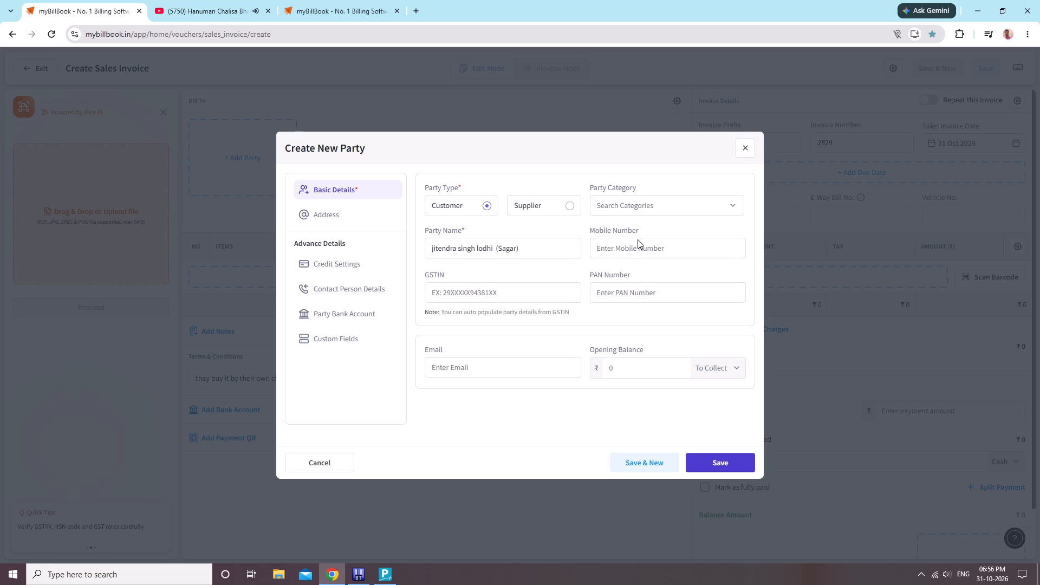
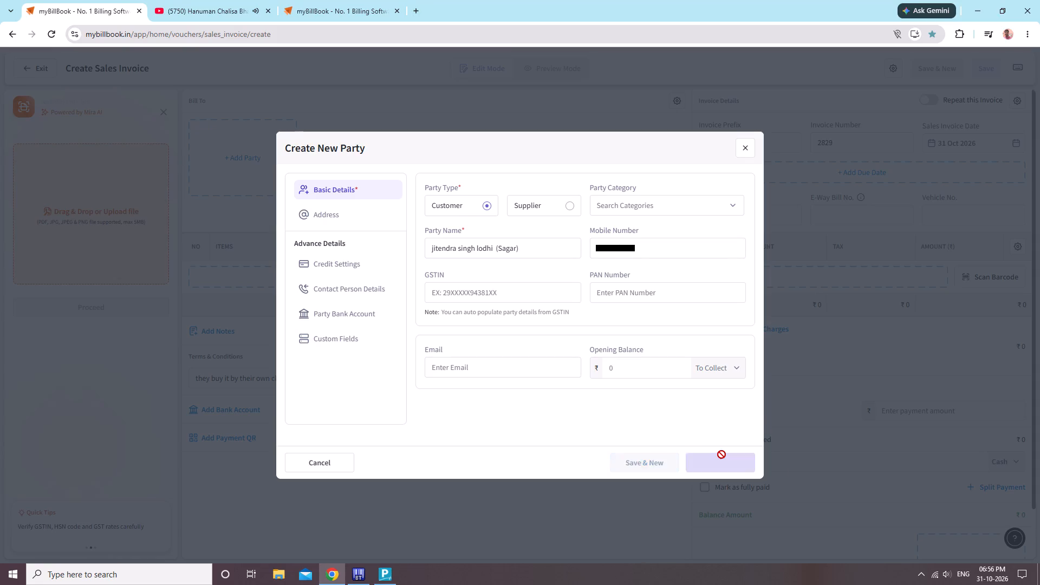
Find item 303 and add 2 bags of Wheat Seeds Laxmi 303 (20kg) to the sales invoice.
{"action": "left_click", "coordinate": [308, 281]}
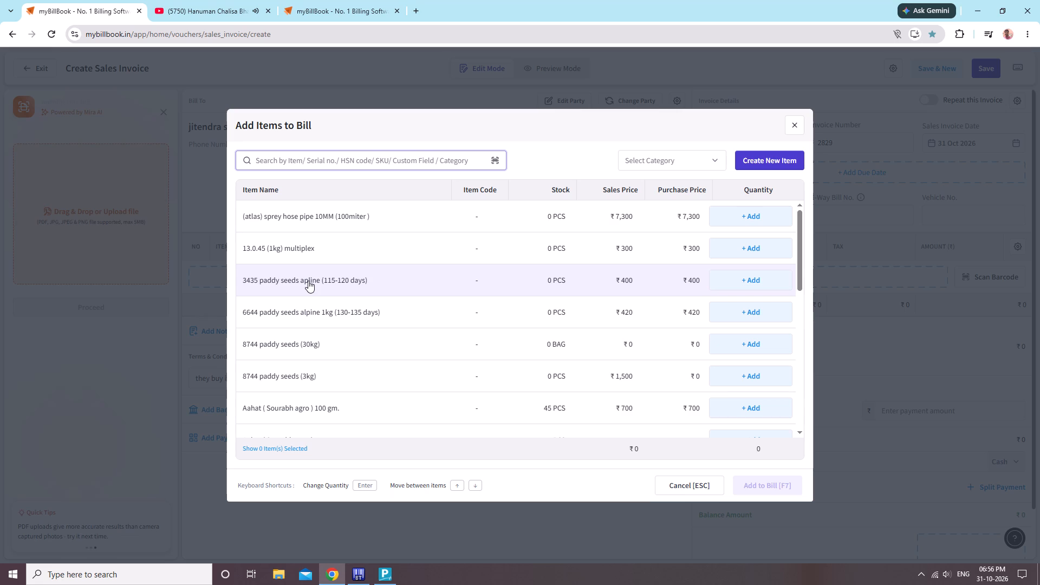
{"action": "type", "text": "303"}
{"action": "left_click", "coordinate": [736, 213]}
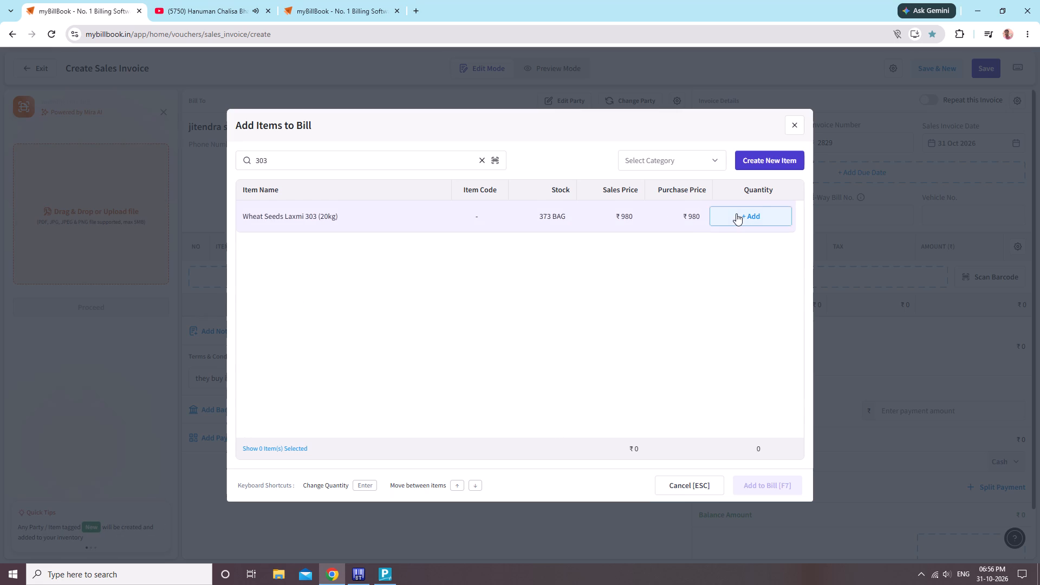
{"action": "key", "text": "2"}
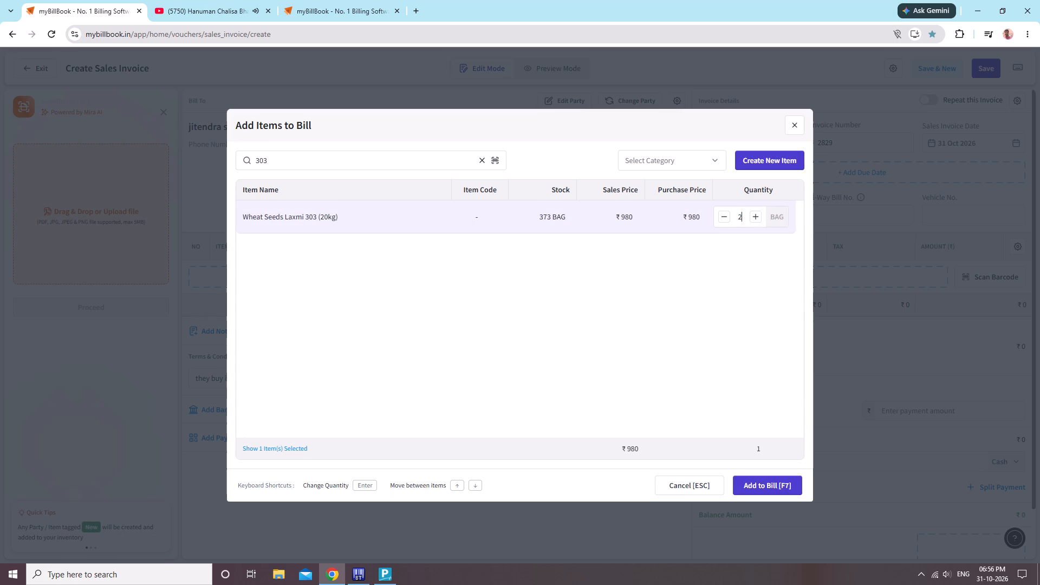
{"action": "left_click", "coordinate": [758, 485]}
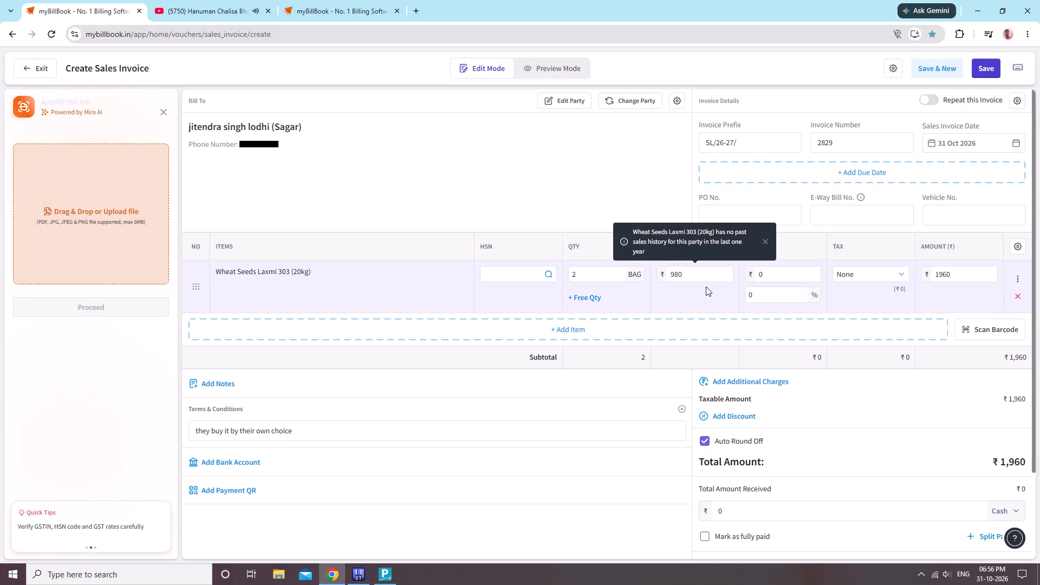
Set the wheat seeds' price per item to ₹1000 and choose to update the item's sales price too.
{"action": "left_click", "coordinate": [697, 275]}
{"action": "key", "text": "BackSpace"}
{"action": "key", "text": "BackSpace"}
{"action": "key", "text": "BackSpace"}
{"action": "type", "text": "100"}
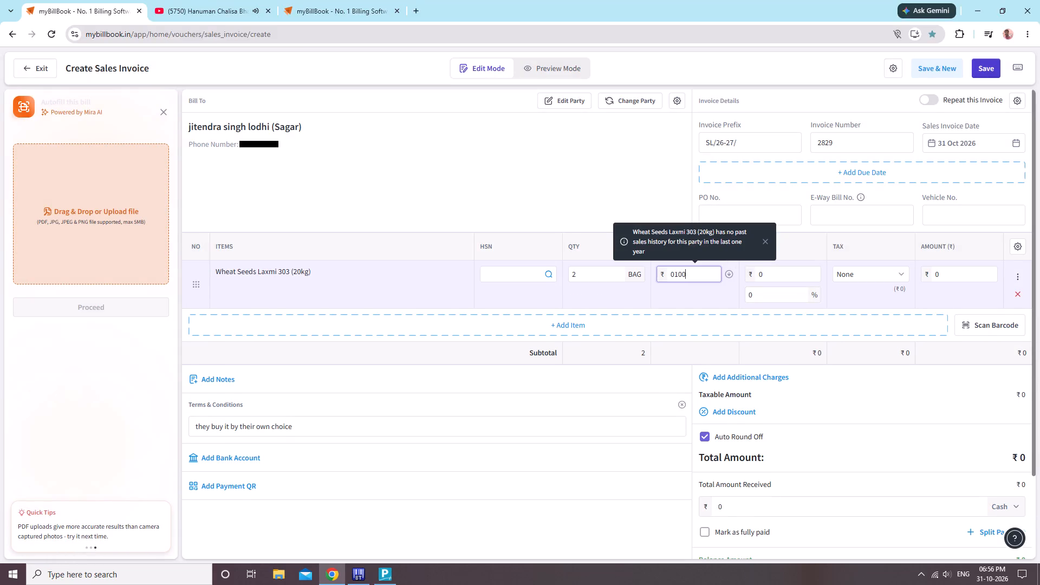
{"action": "key", "text": "0"}
{"action": "left_click", "coordinate": [730, 272]}
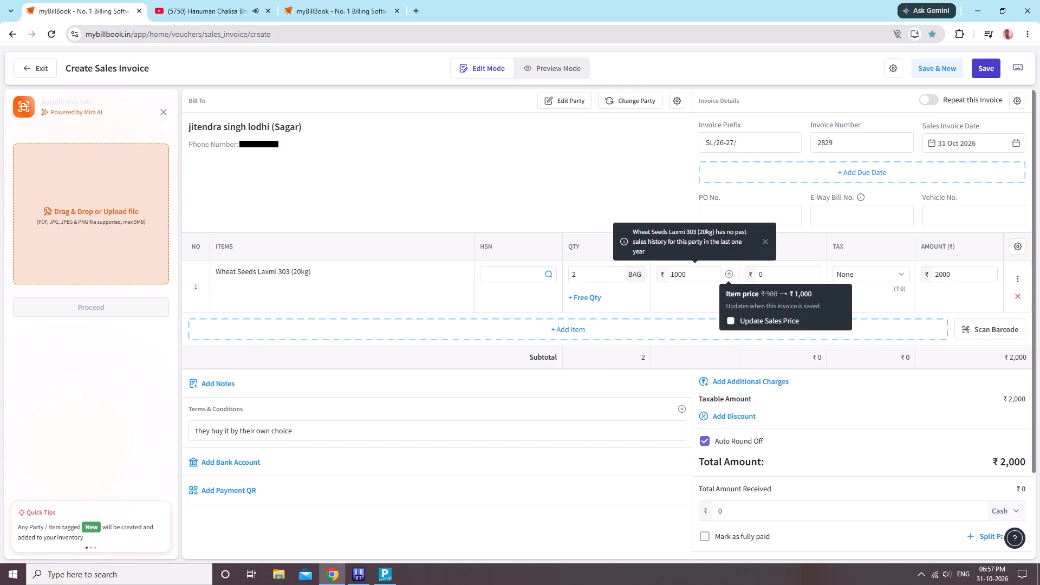
{"action": "left_click", "coordinate": [732, 316]}
{"action": "left_click", "coordinate": [910, 430]}
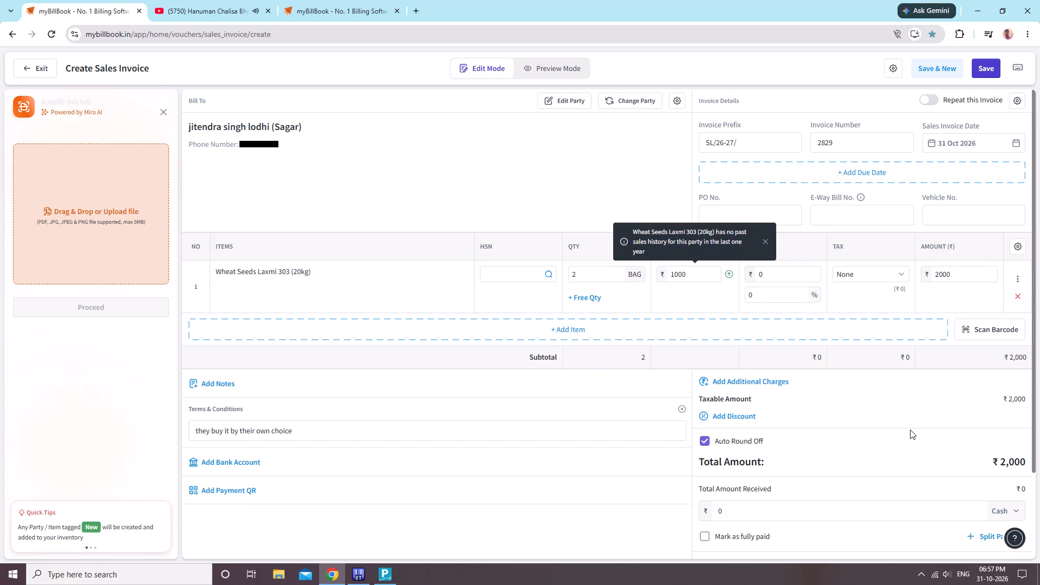
Mark the invoice as fully paid in cash and save it.
{"action": "scroll", "coordinate": [910, 430], "scroll_direction": "down", "scroll_amount": 2}
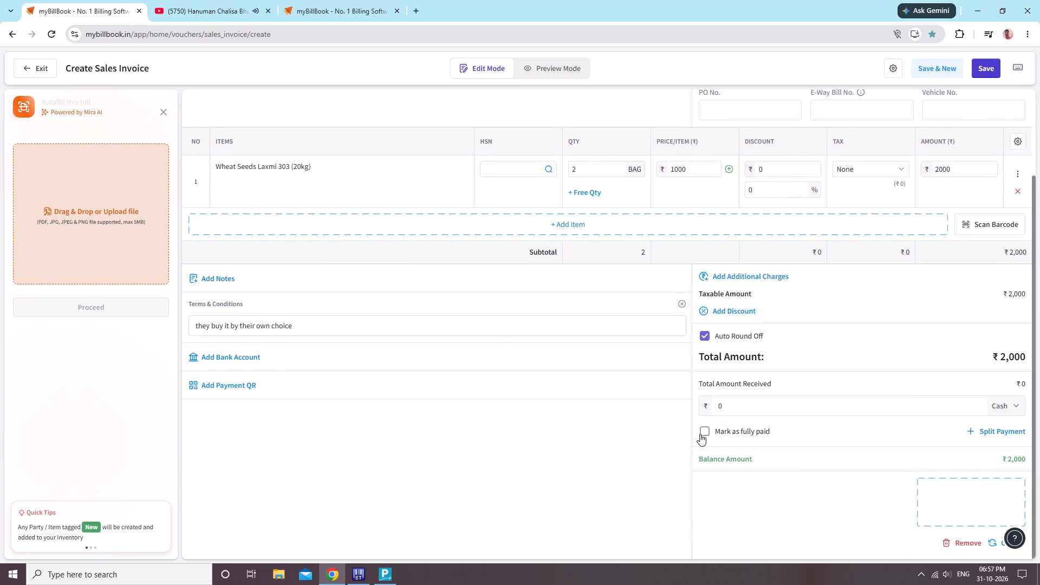
{"action": "left_click", "coordinate": [701, 433]}
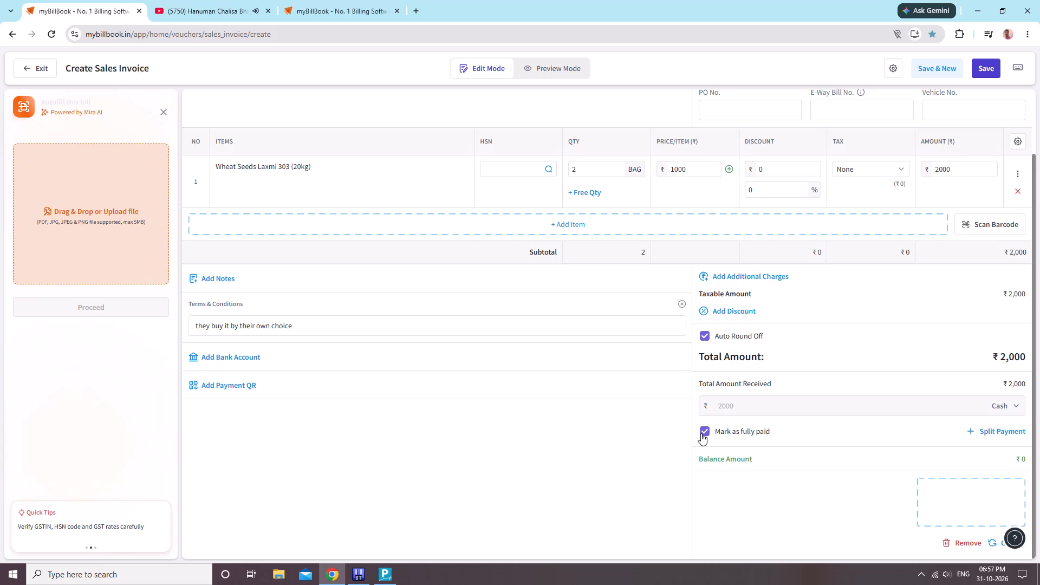
{"action": "scroll", "coordinate": [701, 433], "scroll_direction": "down", "scroll_amount": 3}
{"action": "scroll", "coordinate": [865, 426], "scroll_direction": "up", "scroll_amount": 4}
{"action": "scroll", "coordinate": [865, 426], "scroll_direction": "down", "scroll_amount": 3}
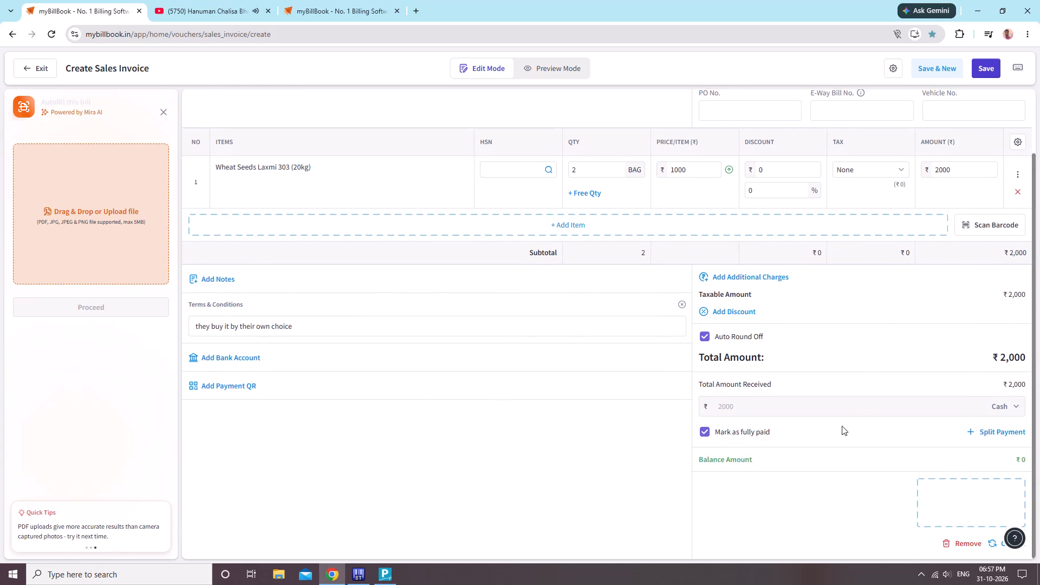
{"action": "left_click", "coordinate": [997, 59]}
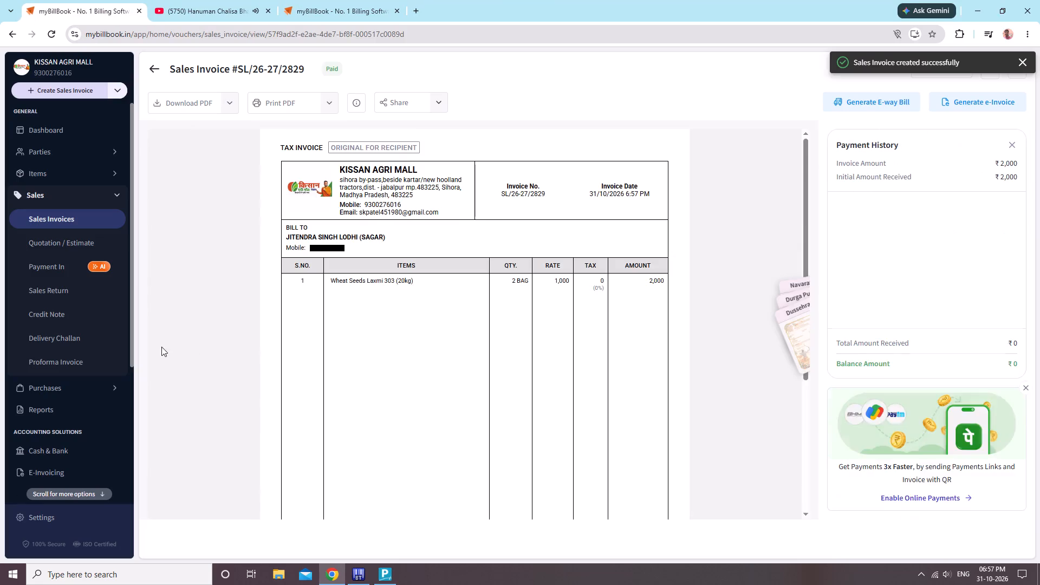
Print one black-and-white copy of the saved sales invoice on the HP Smart Tank 530 printer.
{"action": "left_click", "coordinate": [697, 226]}
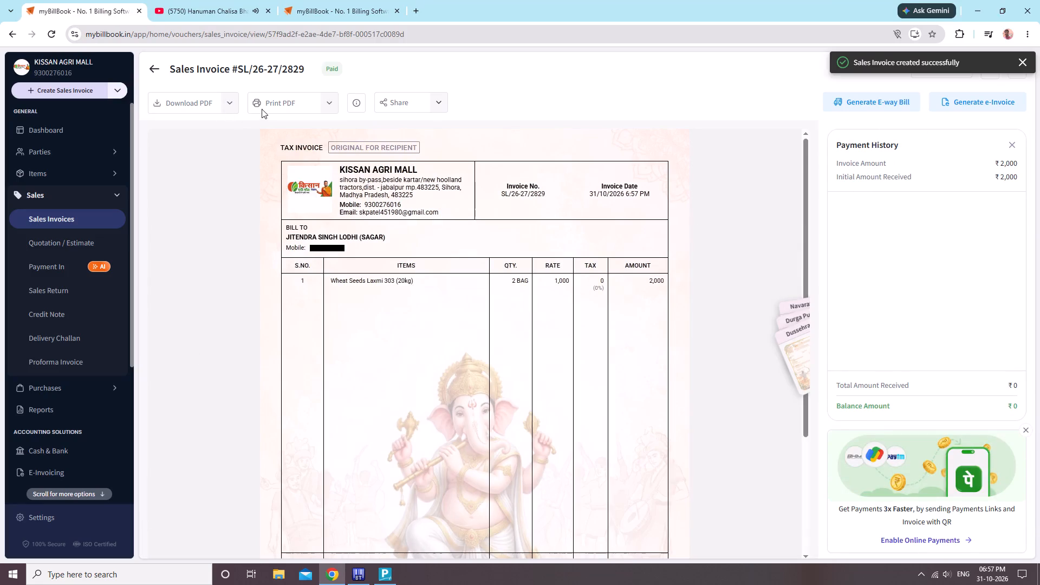
{"action": "left_click", "coordinate": [263, 109]}
{"action": "left_click", "coordinate": [281, 105]}
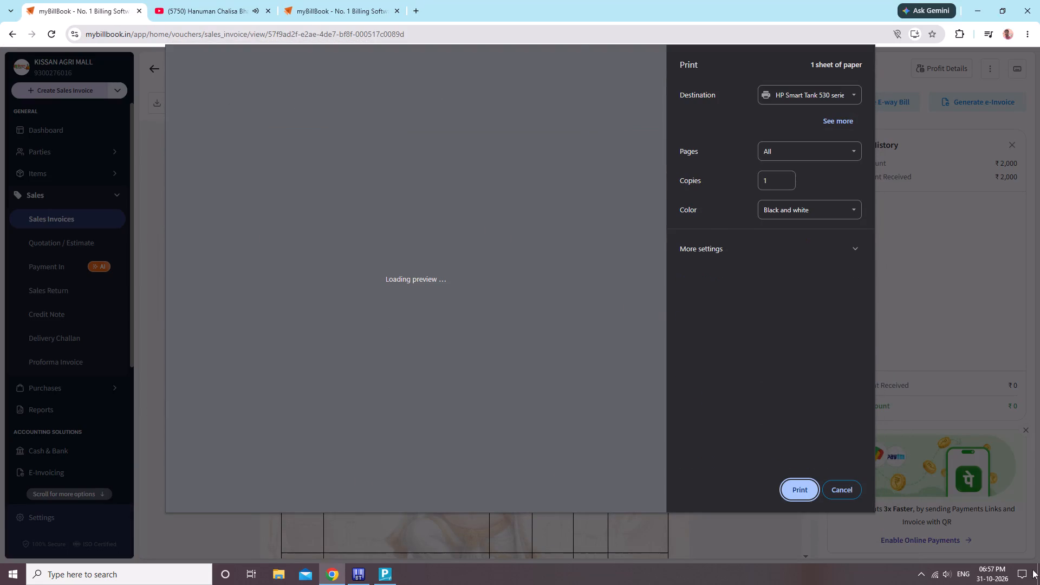
{"action": "left_click", "coordinate": [790, 486]}
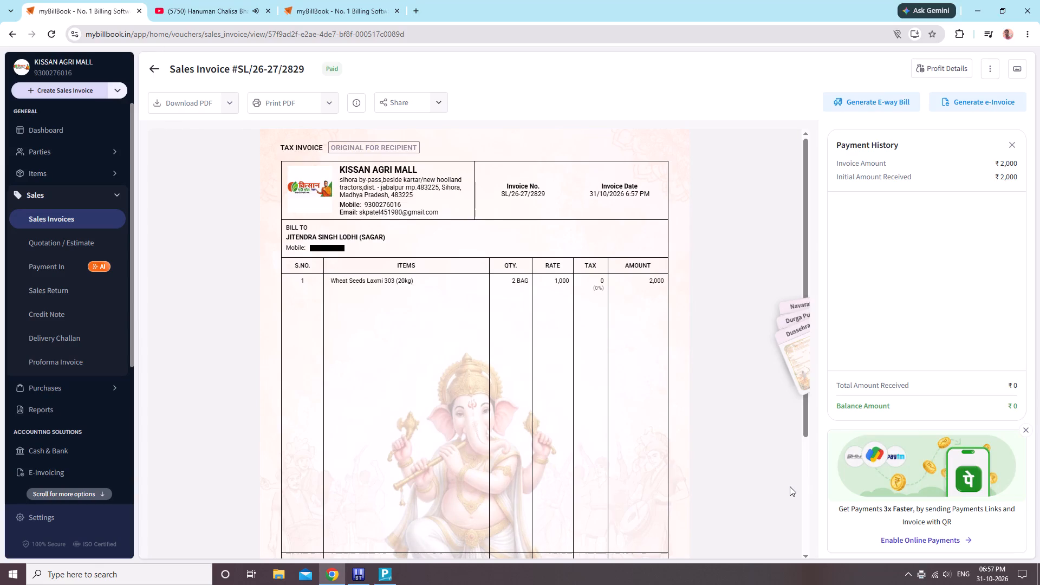
{"action": "left_click", "coordinate": [659, 371]}
Switch to TallyPrime and leave credit note 48, going back to the Aditya Agri Tech ledger vouchers.
{"action": "left_click", "coordinate": [361, 584]}
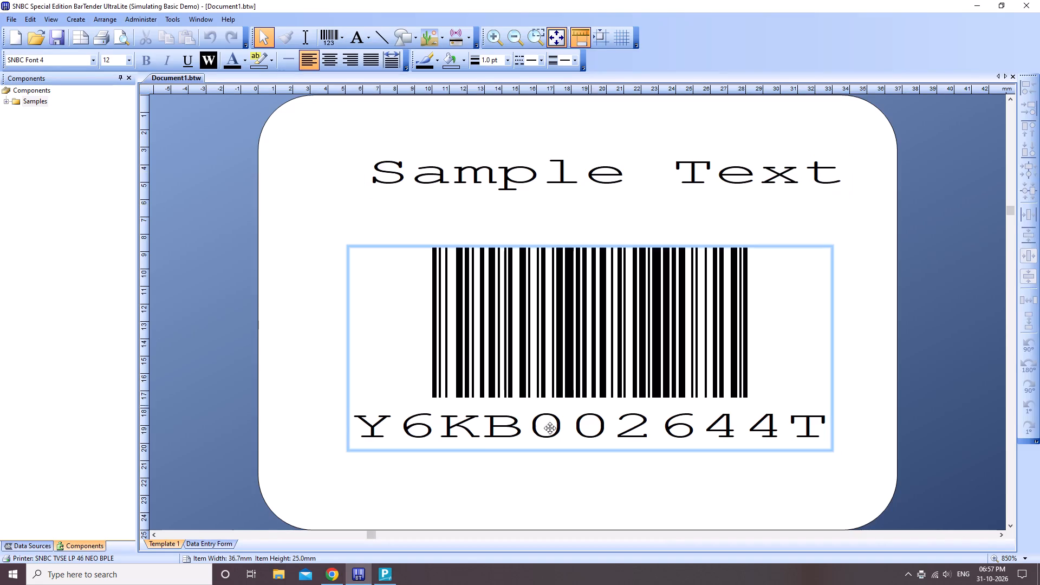
{"action": "left_click", "coordinate": [381, 575]}
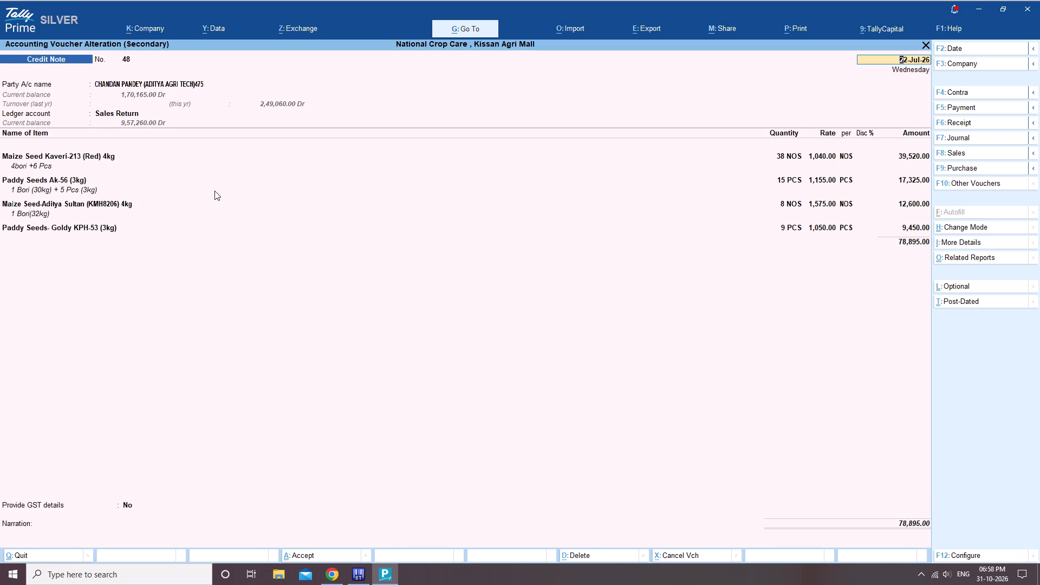
{"action": "key", "text": "Escape"}
{"action": "key", "text": "Escape"}
{"action": "key", "text": "Escape"}
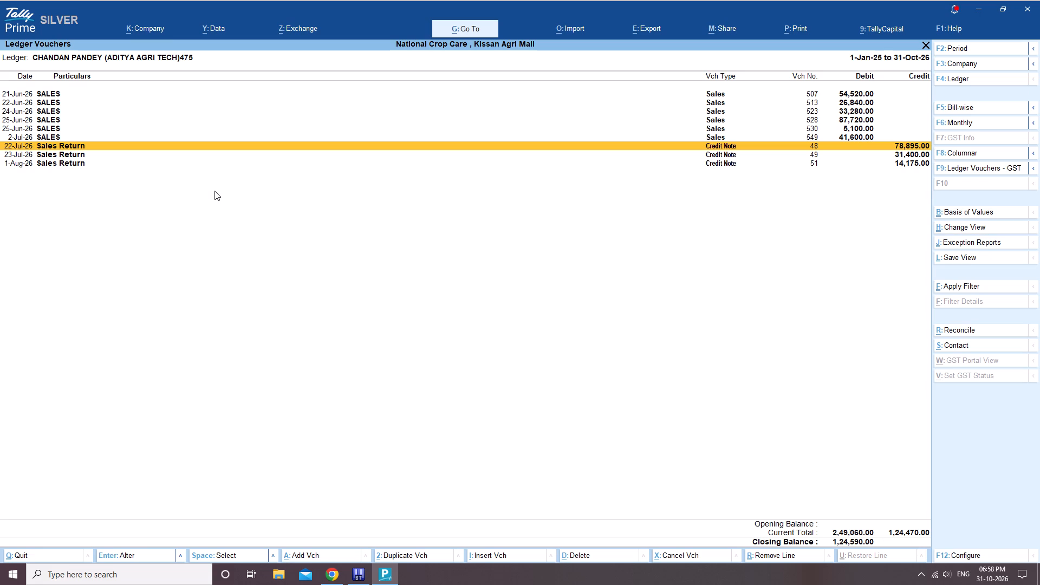
Open credit note 49 from the Aditya Agri Tech ledger to examine its items, rates and freight, and return to the ledger.
{"action": "key", "text": "Down"}
{"action": "key", "text": "Return"}
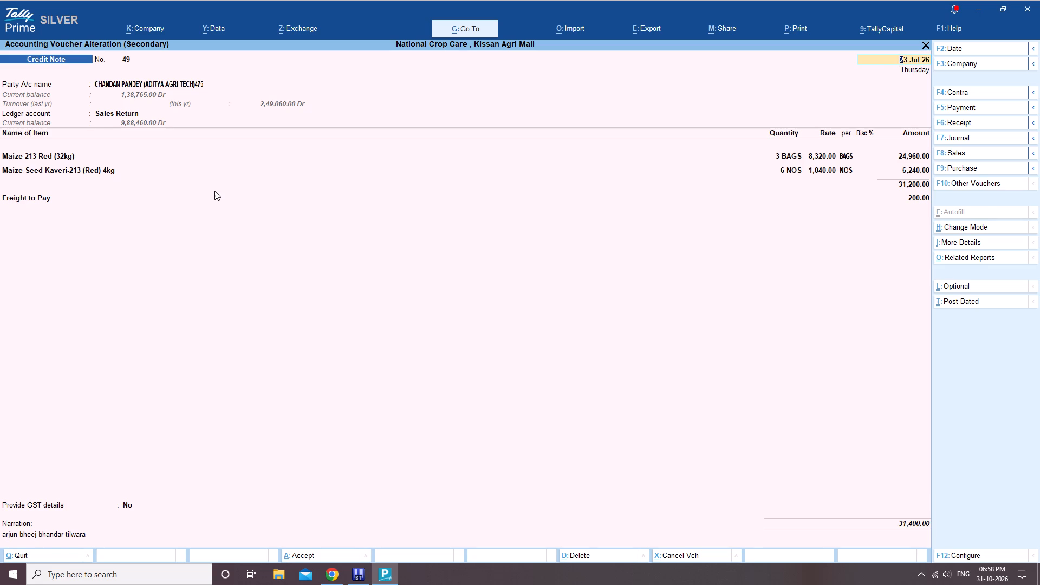
{"action": "key", "text": "Escape"}
{"action": "key", "text": "Escape"}
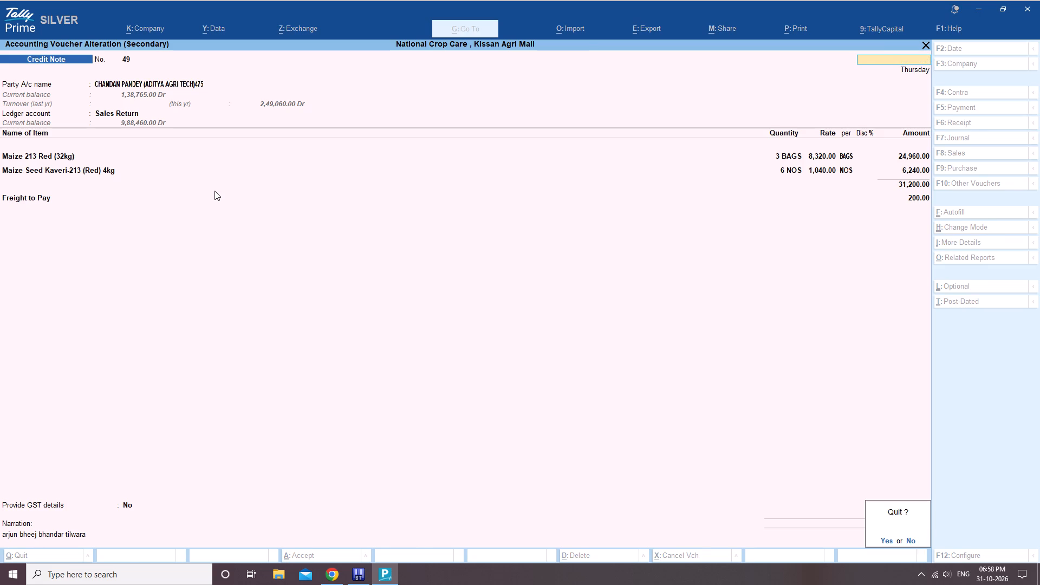
{"action": "key", "text": "Escape"}
Open credit note 51 from the same ledger to examine its returned item, quantity and rate, and return to the ledger.
{"action": "key", "text": "Down"}
{"action": "key", "text": "Return"}
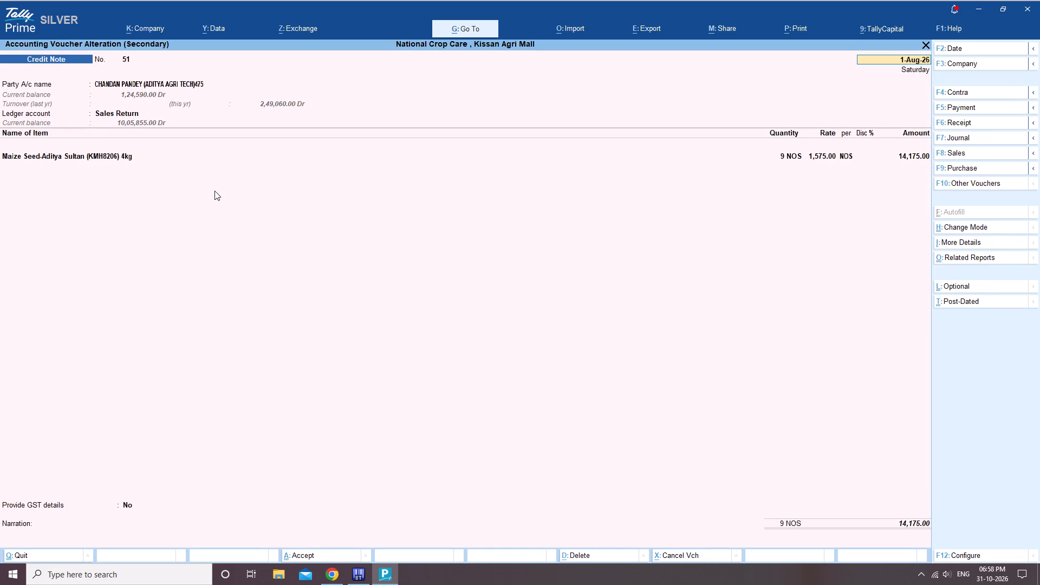
{"action": "key", "text": "Escape"}
{"action": "key", "text": "Escape"}
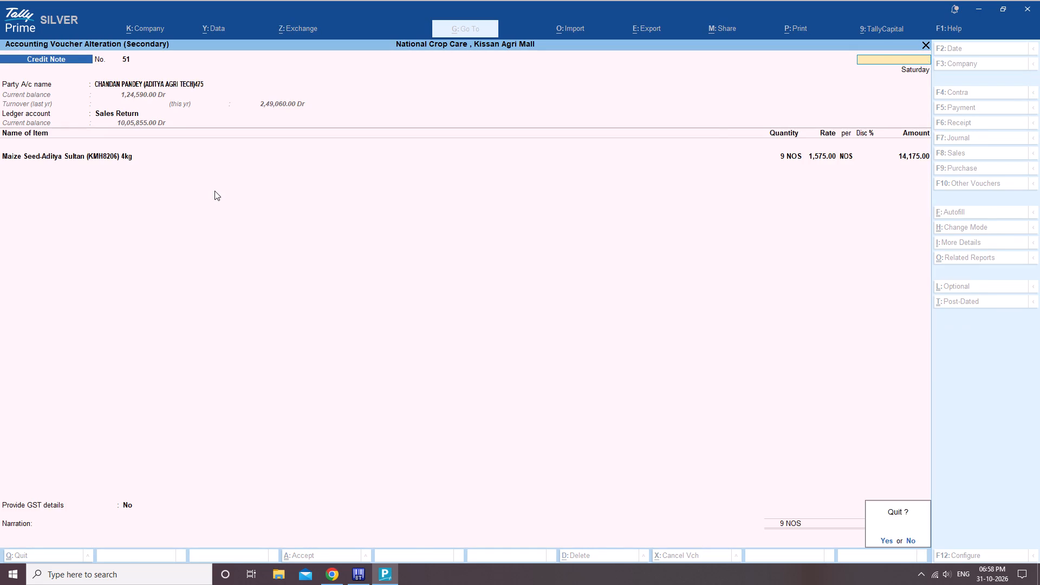
{"action": "key", "text": "Escape"}
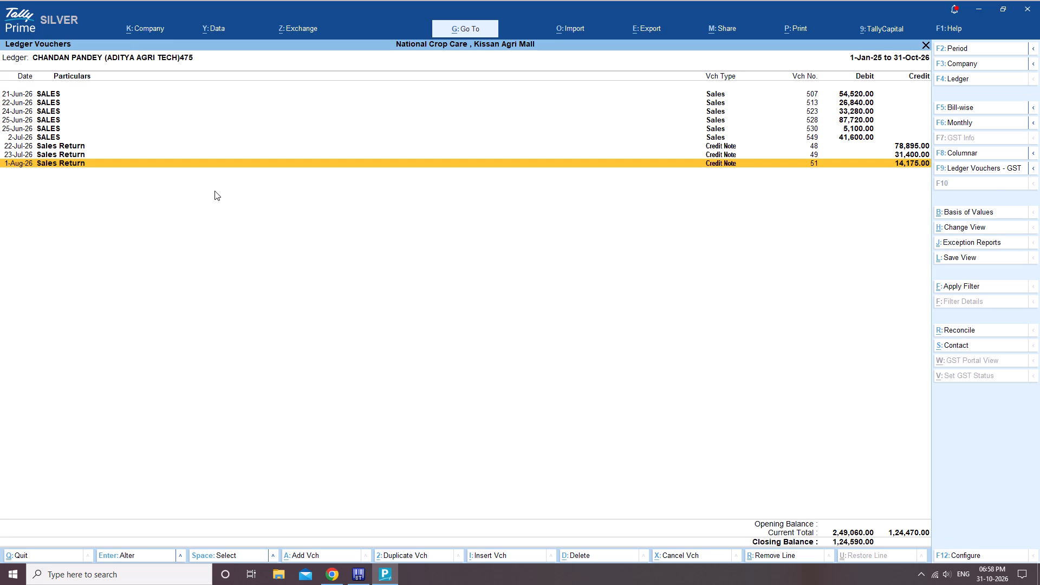
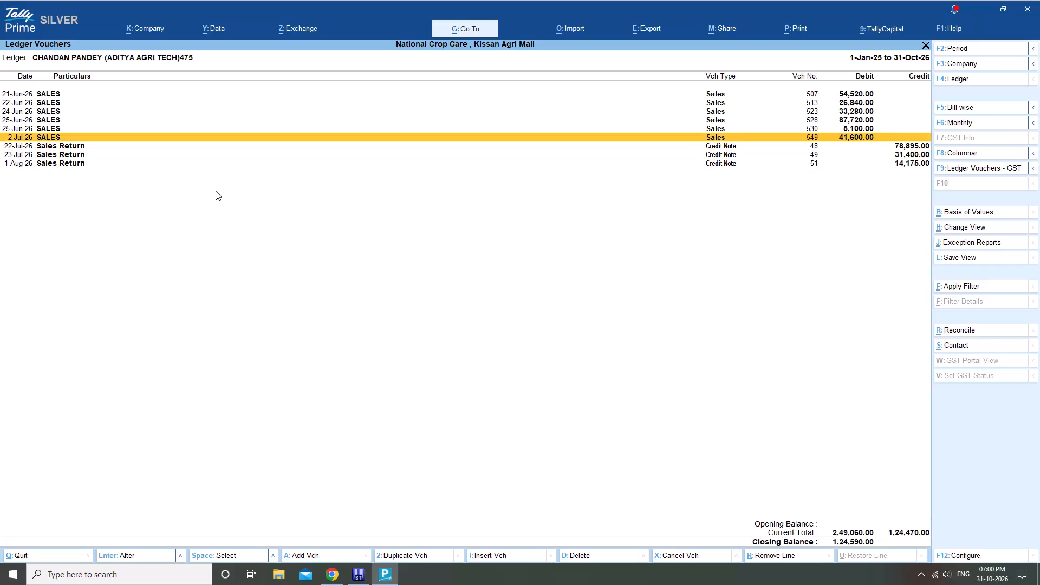
Open sales voucher 507 from the Aditya Agri Tech ledger to examine its items, quantities and rates, and leave it unchanged.
{"action": "key", "text": "Up"}
{"action": "key", "text": "Up"}
{"action": "key", "text": "Up"}
{"action": "key", "text": "Up"}
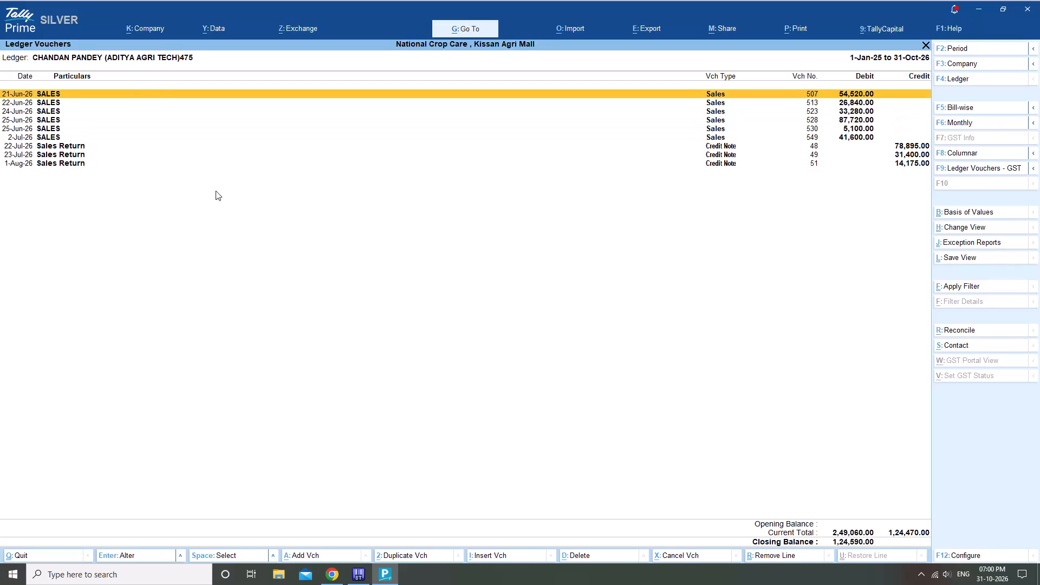
{"action": "key", "text": "Return"}
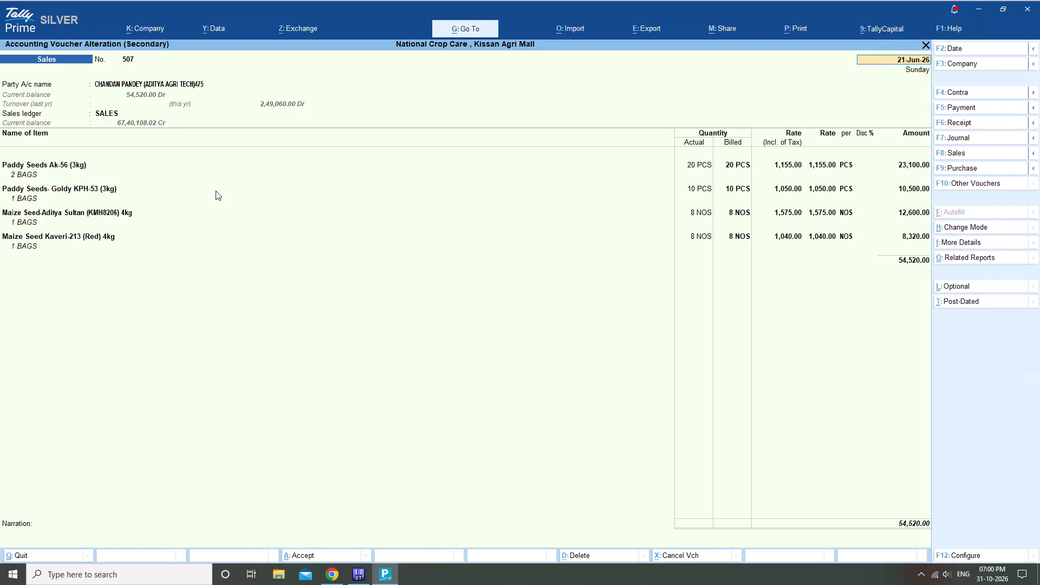
{"action": "key", "text": "Escape"}
{"action": "key", "text": "Escape"}
Leave the Aditya Agri Tech ledger and open the Day Book for 31-Oct-26.
{"action": "key", "text": "Escape"}
{"action": "key", "text": "Escape"}
{"action": "key", "text": "Escape"}
{"action": "key", "text": "Escape"}
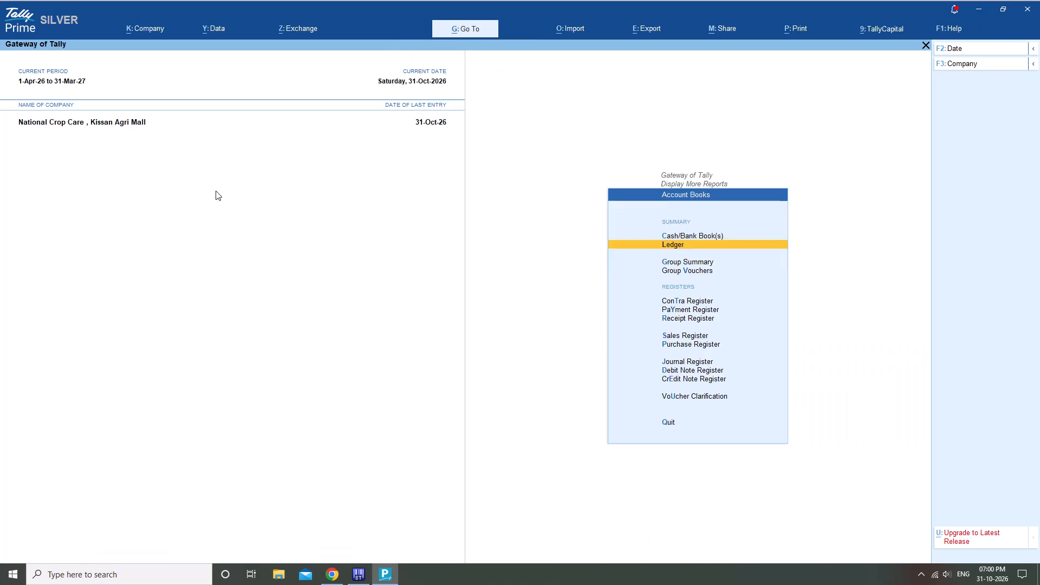
{"action": "key", "text": "Escape"}
{"action": "key", "text": "Escape"}
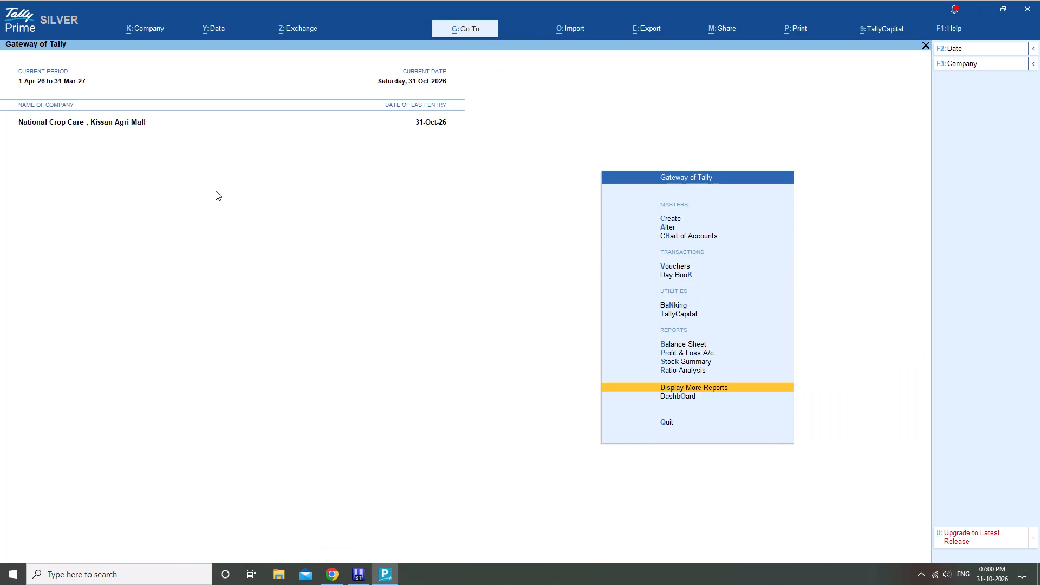
{"action": "key", "text": "d"}
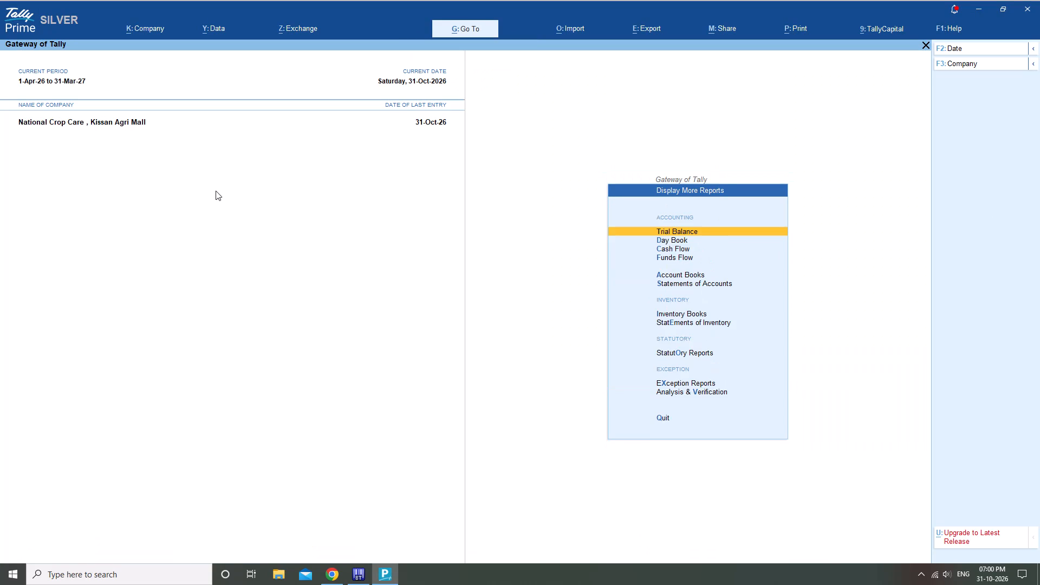
{"action": "key", "text": "Escape"}
{"action": "key", "text": "k"}
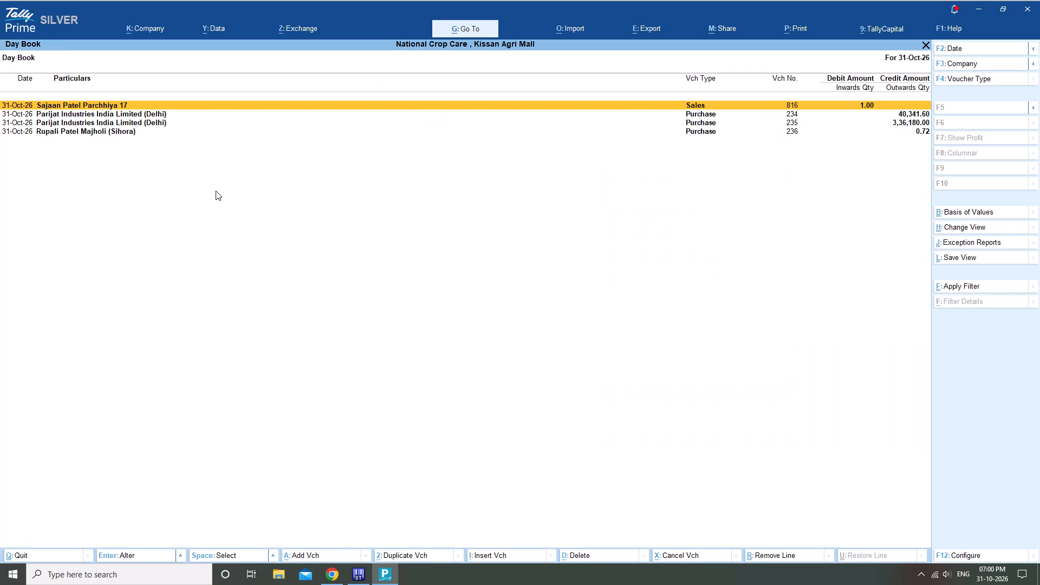
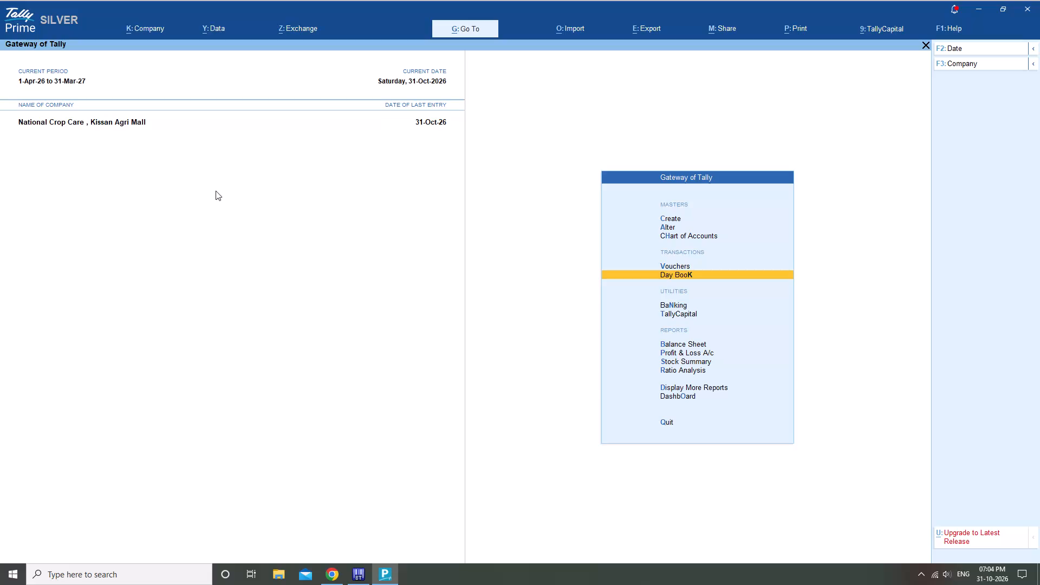
Open the ledger vouchers of vishwkarma krashi kendra baghraji 368 from the account books.
{"action": "key", "text": "Down"}
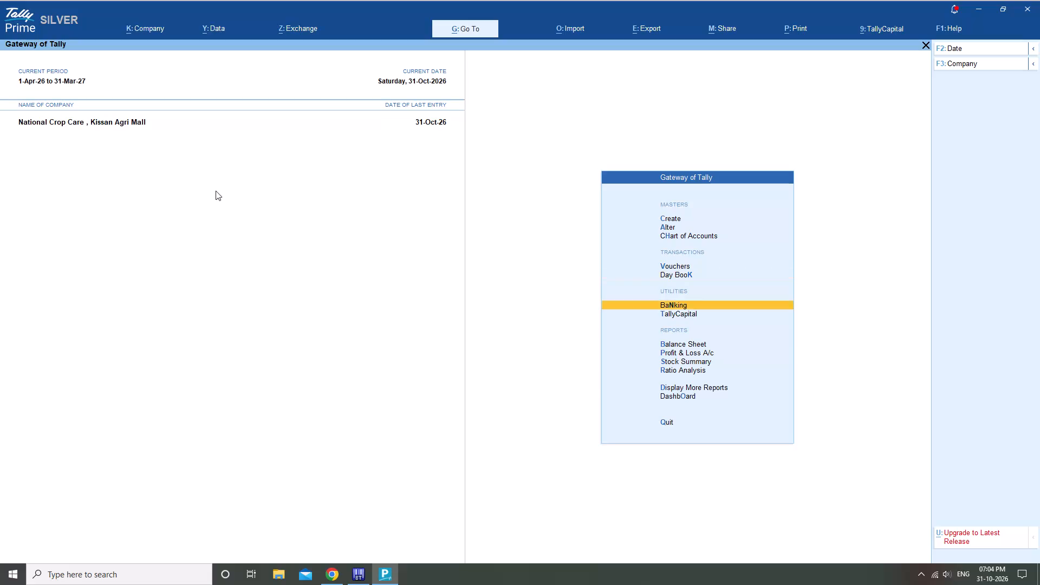
{"action": "key", "text": "Down"}
{"action": "key", "text": "Down"}
{"action": "key", "text": "Down"}
{"action": "key", "text": "Down"}
{"action": "key", "text": "Down"}
{"action": "key", "text": "Down"}
{"action": "key", "text": "Return"}
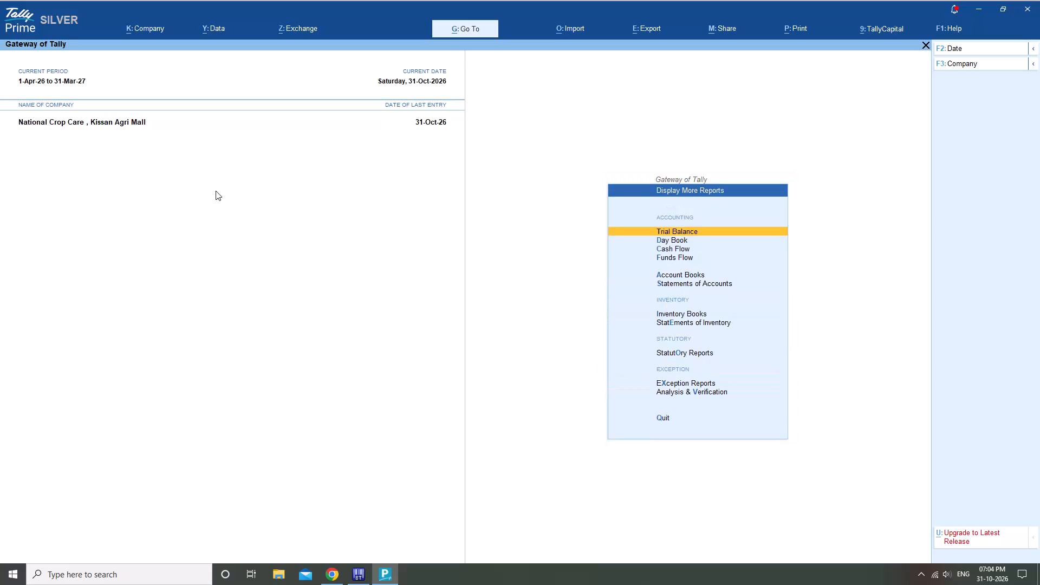
{"action": "key", "text": "Down"}
{"action": "key", "text": "Down"}
{"action": "key", "text": "Down"}
{"action": "key", "text": "Down"}
{"action": "key", "text": "Return"}
{"action": "key", "text": "Down"}
{"action": "key", "text": "Return"}
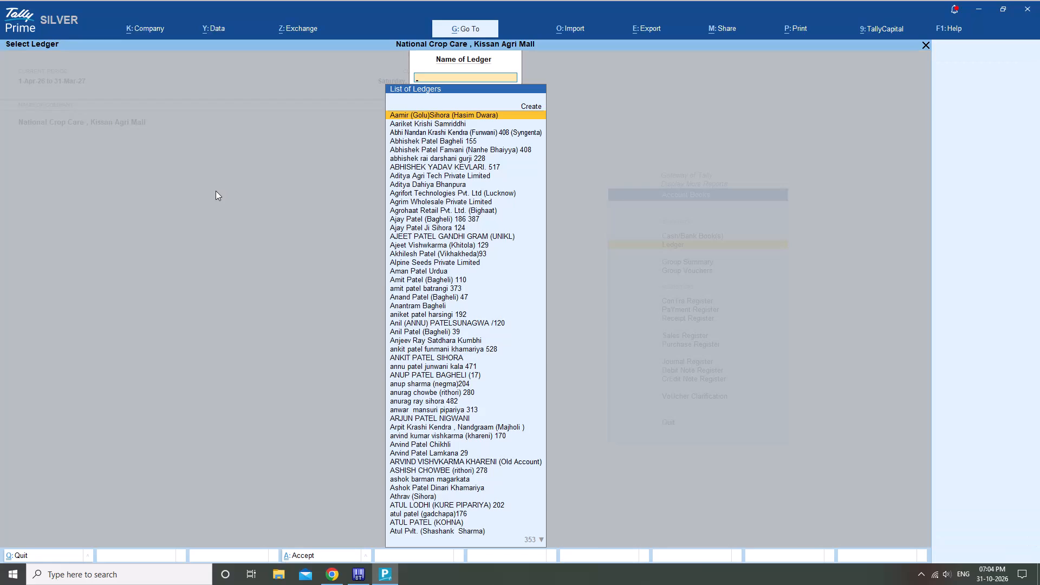
{"action": "type", "text": "vi"}
{"action": "type", "text": "sh"}
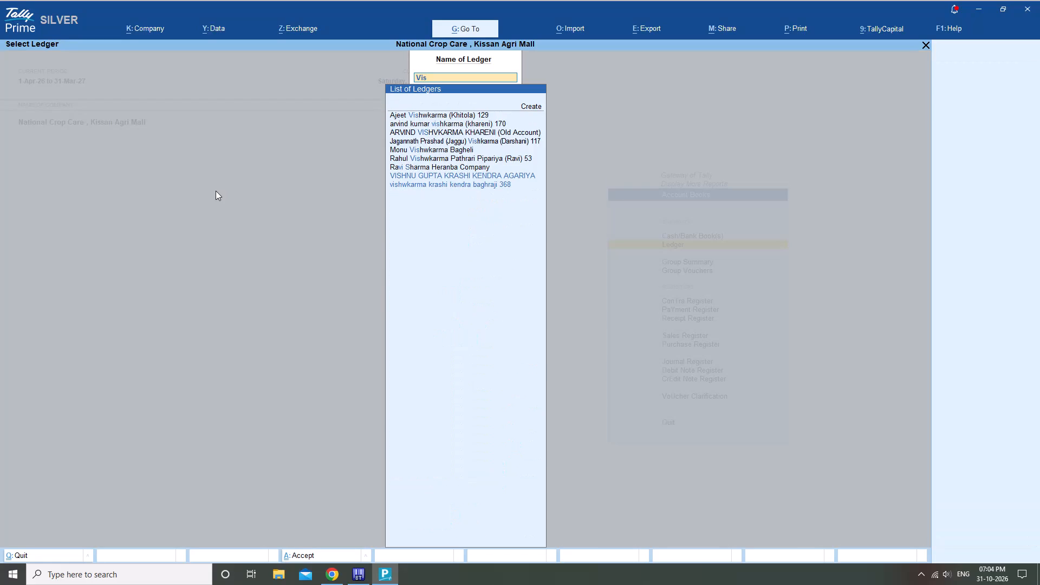
{"action": "key", "text": "w"}
{"action": "key", "text": "Return"}
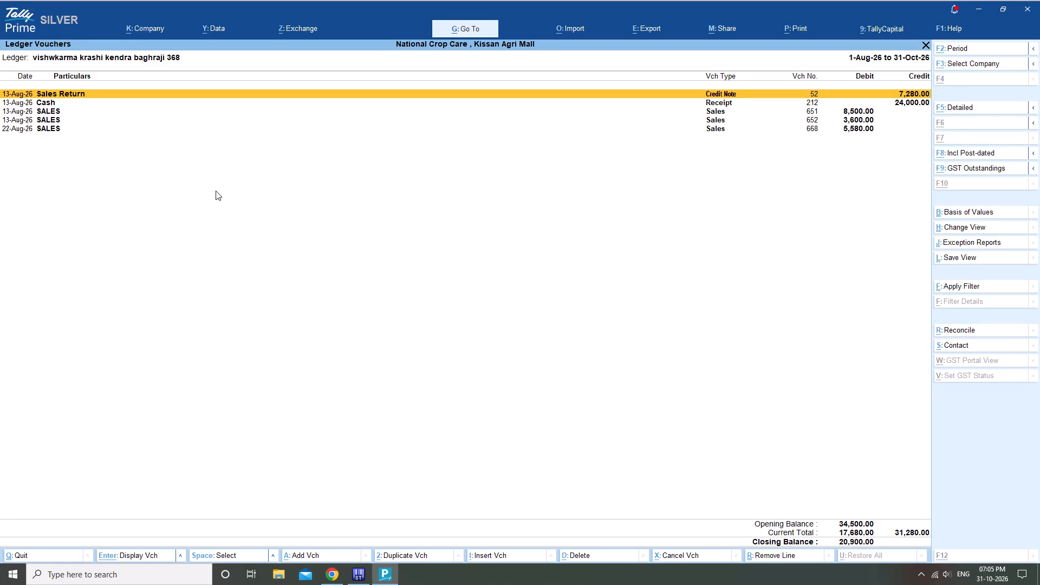
Set the ledger's reporting period to start from 1-Jan-25, keeping the end date of 31-Oct-26.
{"action": "key", "text": "alt+F2"}
{"action": "type", "text": "1/1/25"}
{"action": "key", "text": "Return"}
{"action": "key", "text": "Return"}
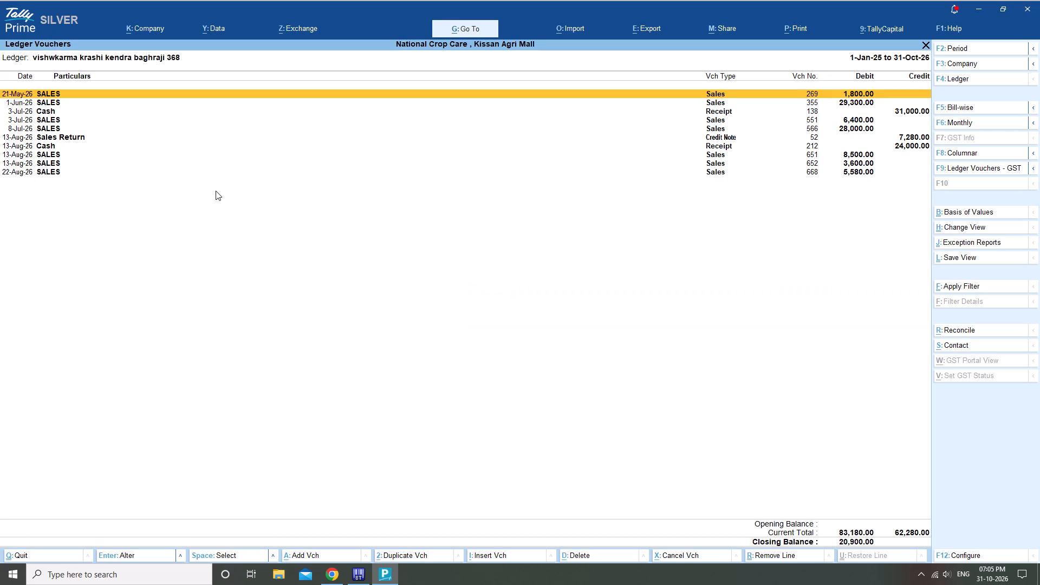
Examine the vishwkarma krashi kendra ledger's sales, receipt and credit note entries through the last voucher.
{"action": "key", "text": "Down"}
{"action": "key", "text": "Down"}
{"action": "key", "text": "Down"}
{"action": "key", "text": "Down"}
{"action": "key", "text": "Down"}
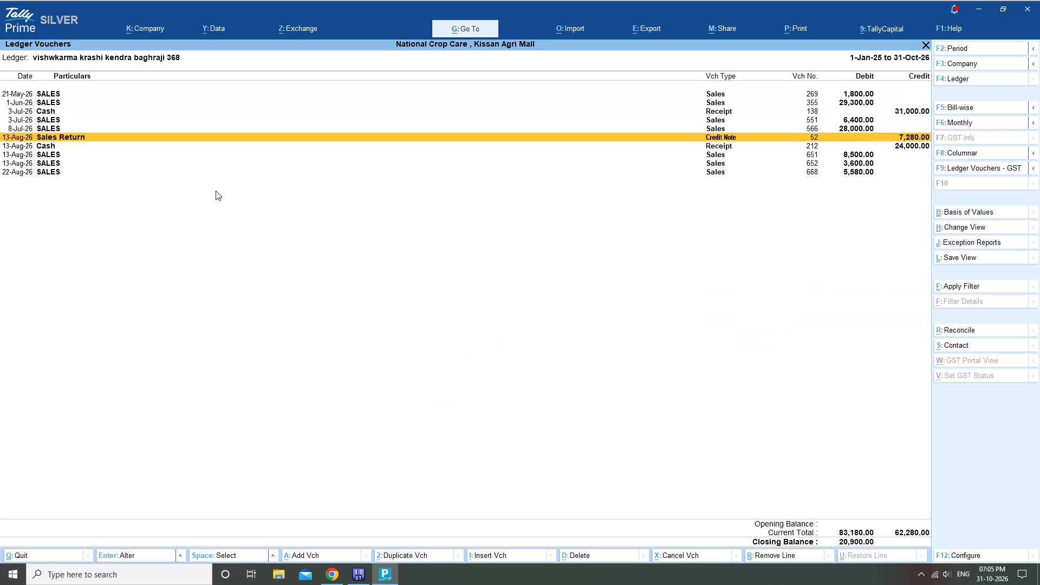
{"action": "key", "text": "Down"}
{"action": "key", "text": "Down"}
{"action": "key", "text": "Down"}
{"action": "key", "text": "Down"}
{"action": "key", "text": "Down"}
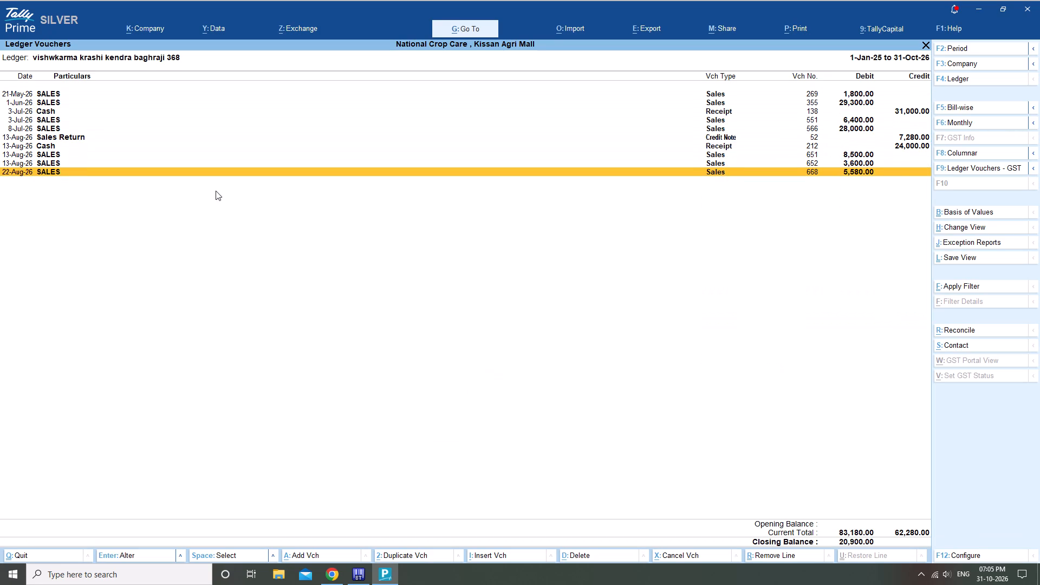
{"action": "key", "text": "Down"}
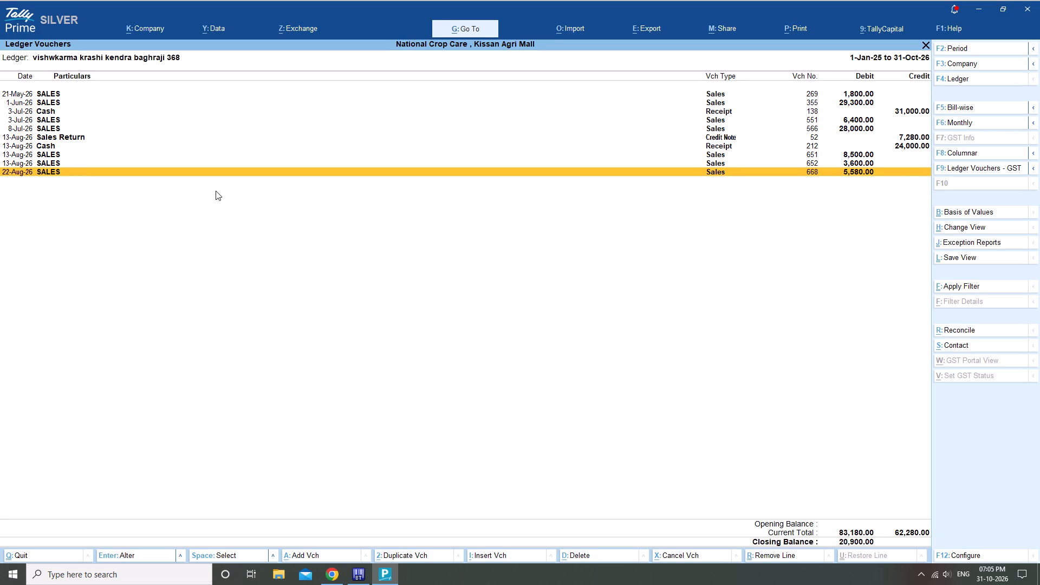
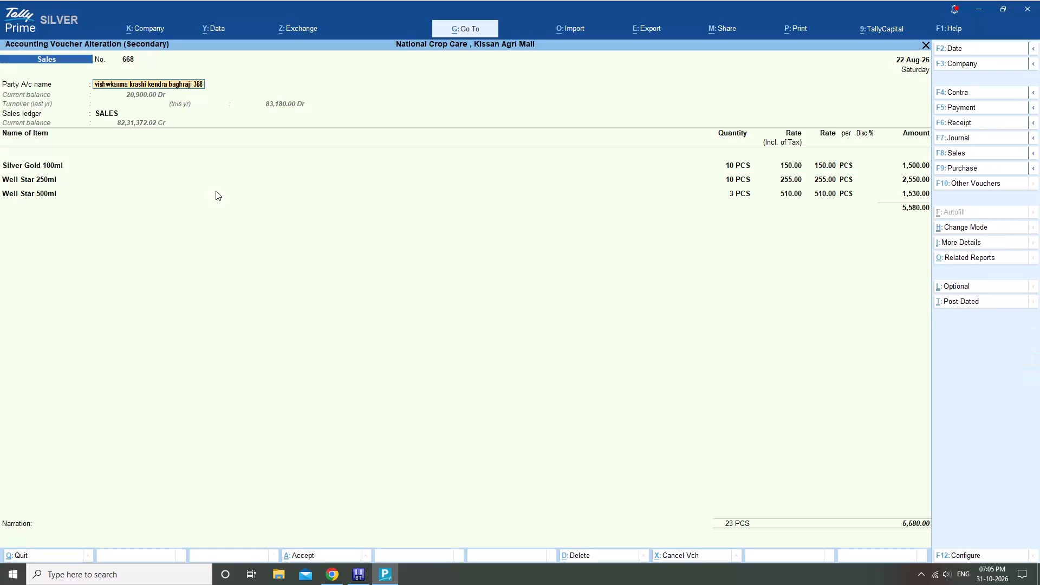
Open the party's ledger master from sales voucher 668 to view its mailing and registration details.
{"action": "key", "text": "ctrl+Return"}
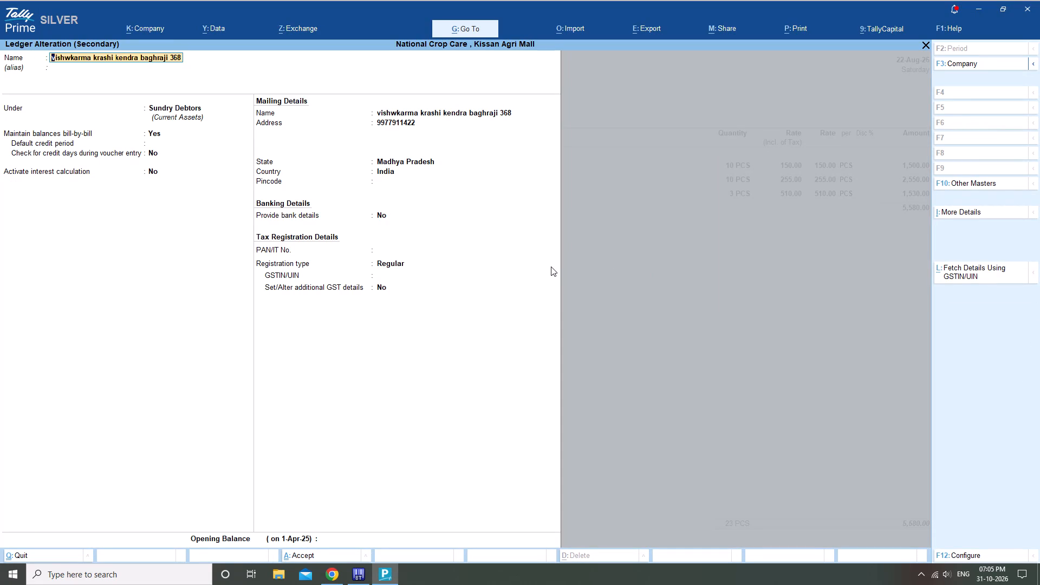
Switch to myBillBook and open the list of all parties, ready to search by phone or name.
{"action": "key", "text": "alt+Tab"}
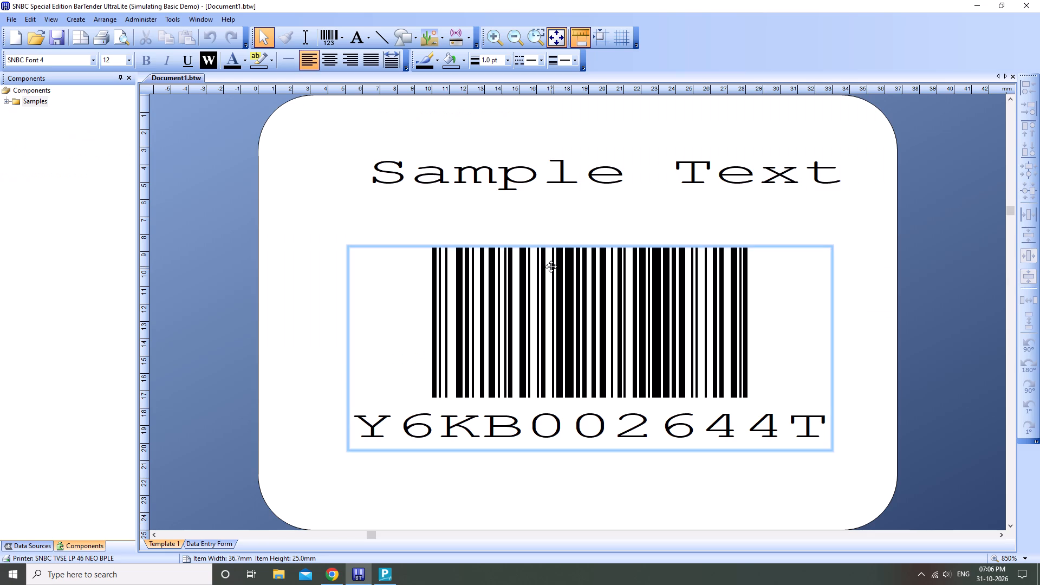
{"action": "left_click", "coordinate": [386, 573]}
{"action": "left_click", "coordinate": [336, 580]}
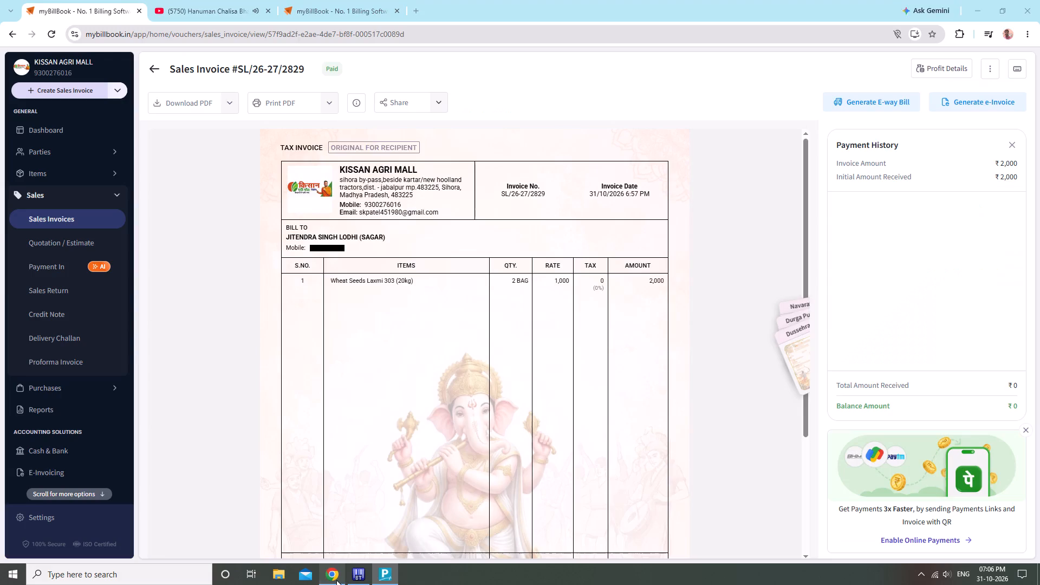
{"action": "left_click", "coordinate": [49, 176]}
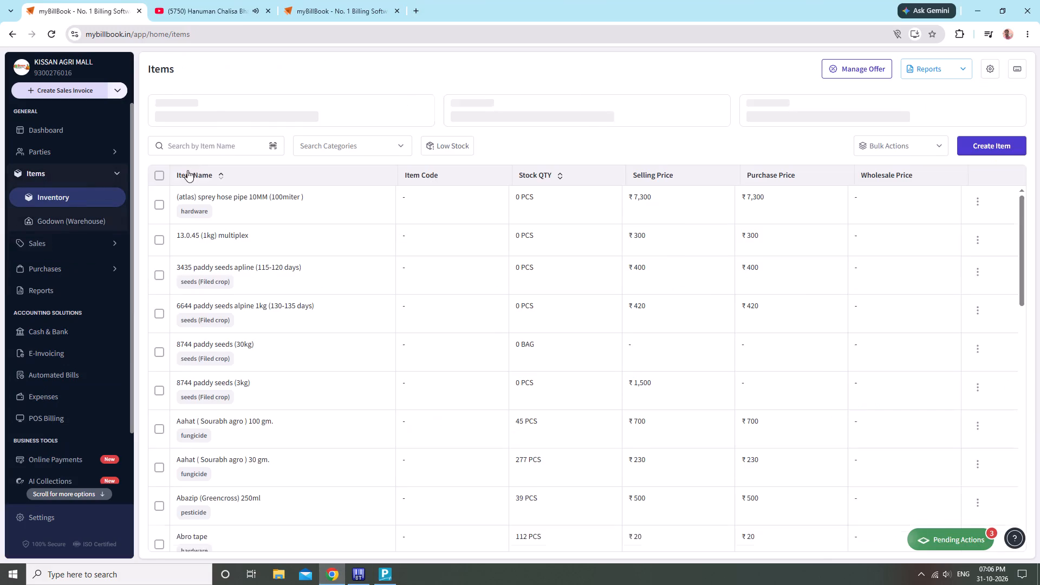
{"action": "left_click", "coordinate": [197, 153]}
{"action": "left_click", "coordinate": [61, 147]}
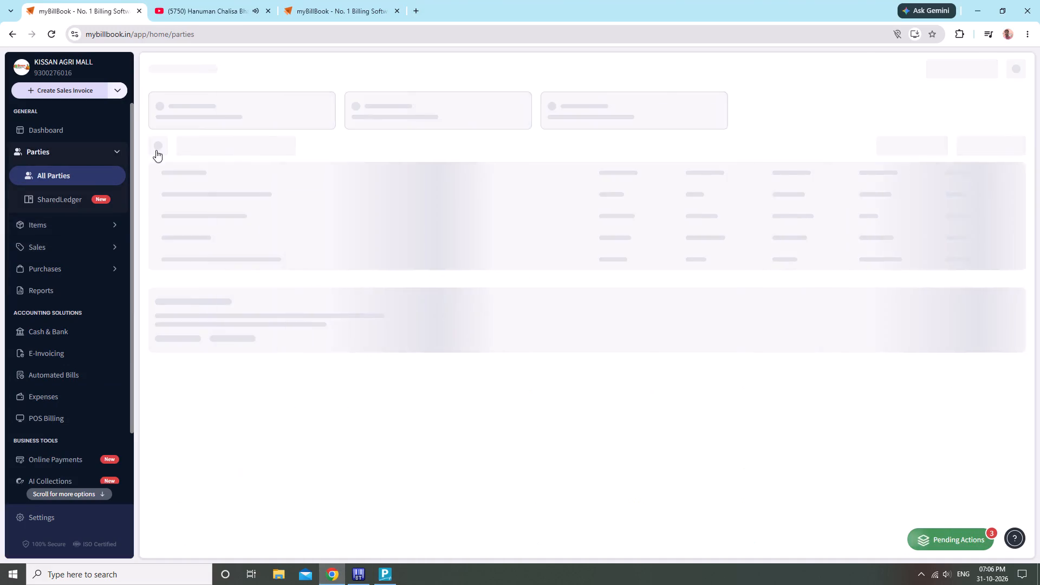
{"action": "left_click", "coordinate": [216, 154]}
{"action": "left_click", "coordinate": [162, 151]}
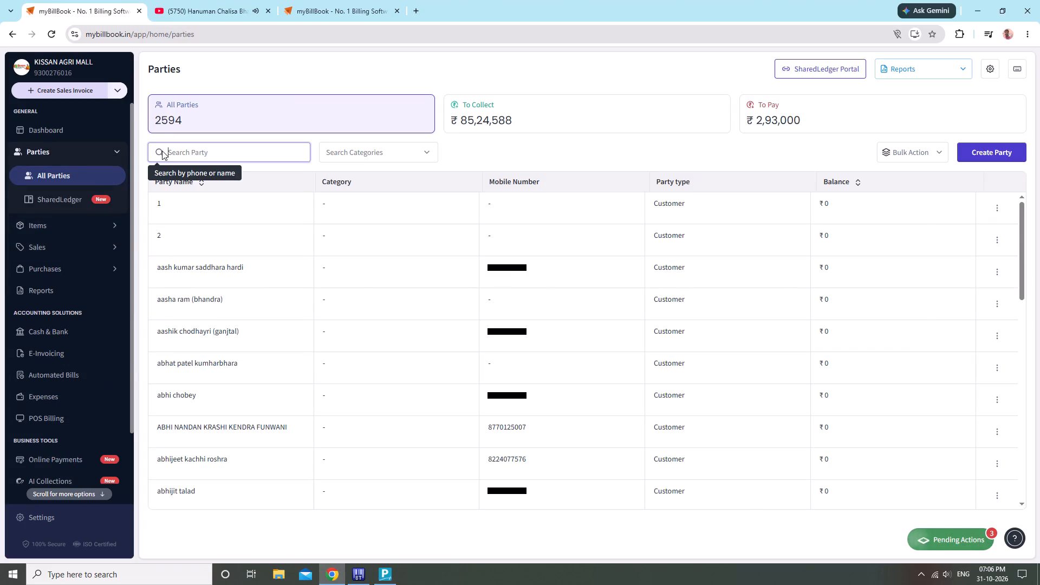
Return to Tally and close the ledger master and sales voucher 668 without changes, back to the ledger vouchers list.
{"action": "key", "text": "alt+Tab"}
{"action": "key", "text": "Escape"}
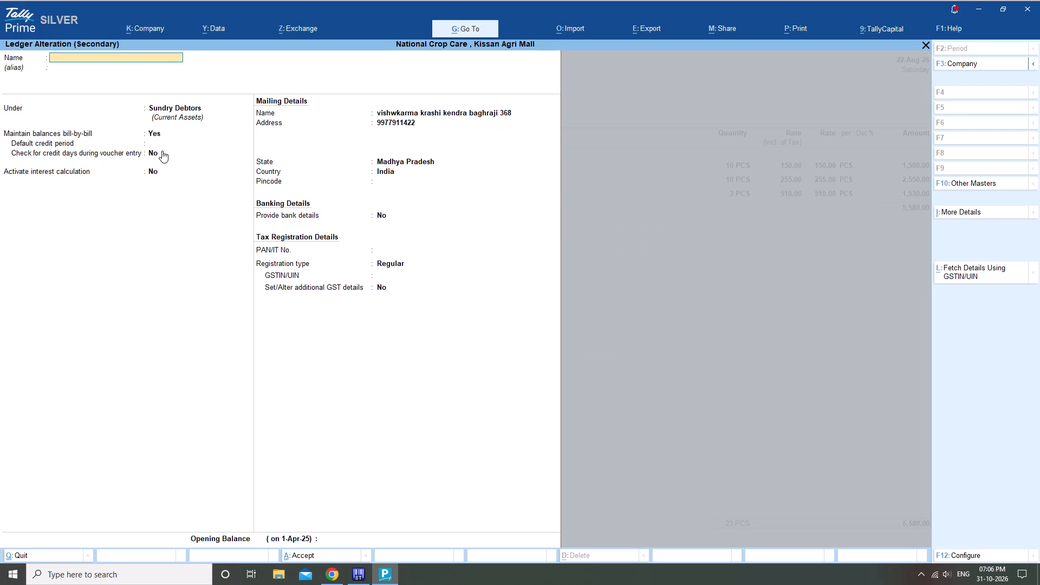
{"action": "key", "text": "Escape"}
{"action": "key", "text": "Escape"}
{"action": "key", "text": "Escape"}
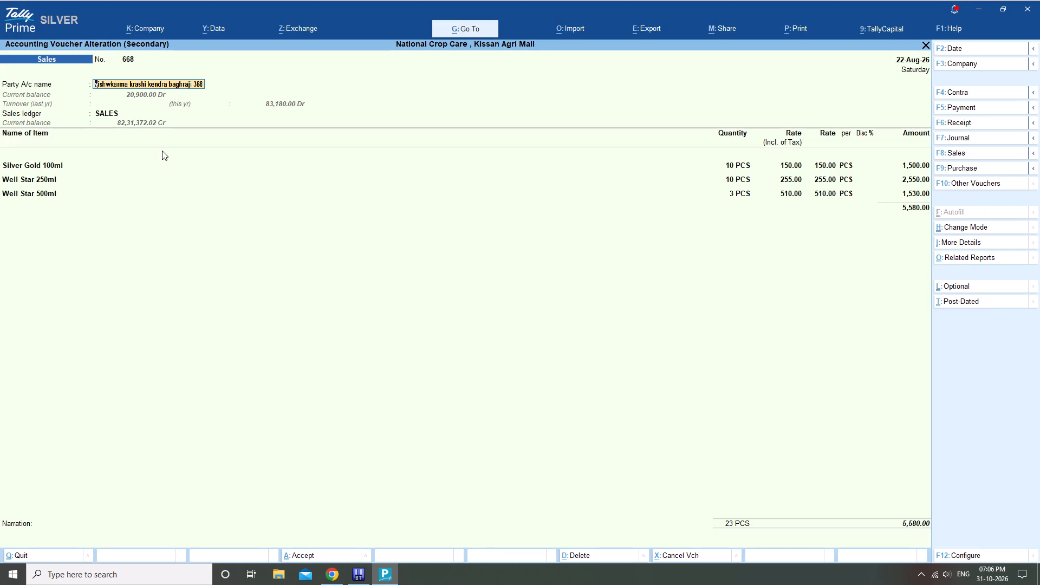
{"action": "key", "text": "Escape"}
{"action": "key", "text": "Escape"}
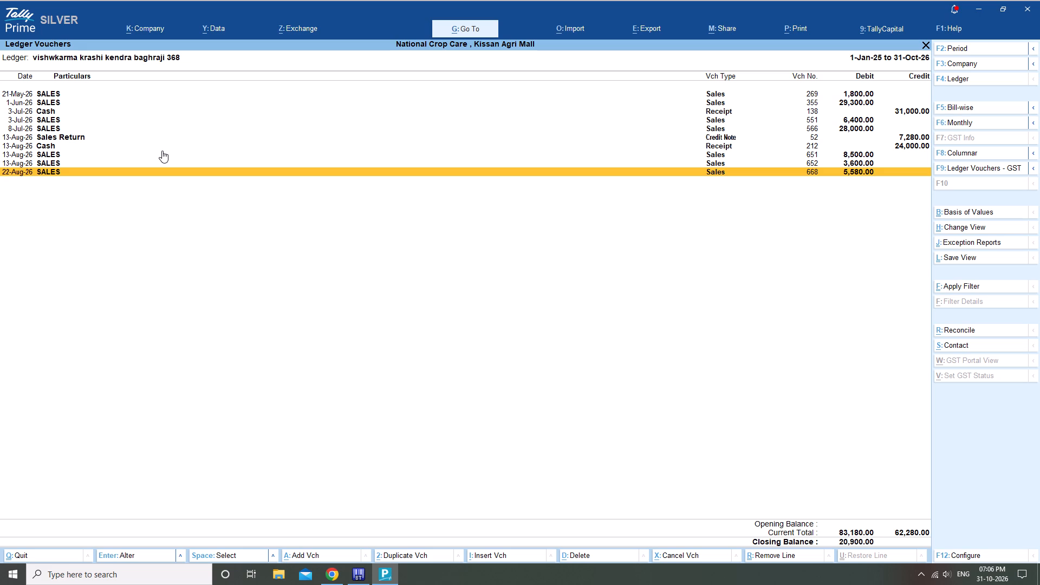
Examine the items in the party's 13-Aug-26 sales vouchers 652 and 651, closing each without changes.
{"action": "key", "text": "Up"}
{"action": "key", "text": "Return"}
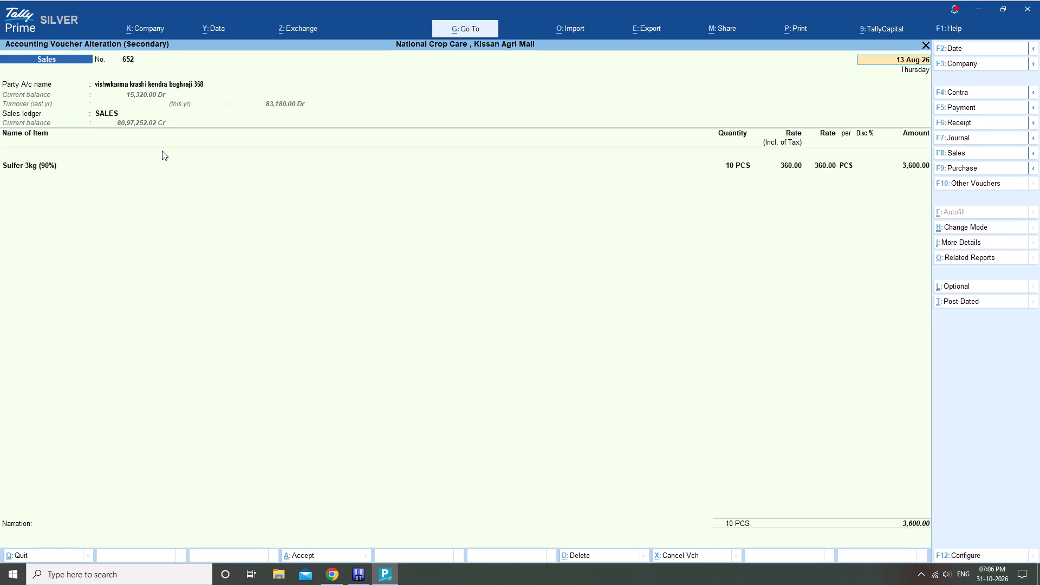
{"action": "key", "text": "Escape"}
{"action": "key", "text": "Escape"}
{"action": "key", "text": "Escape"}
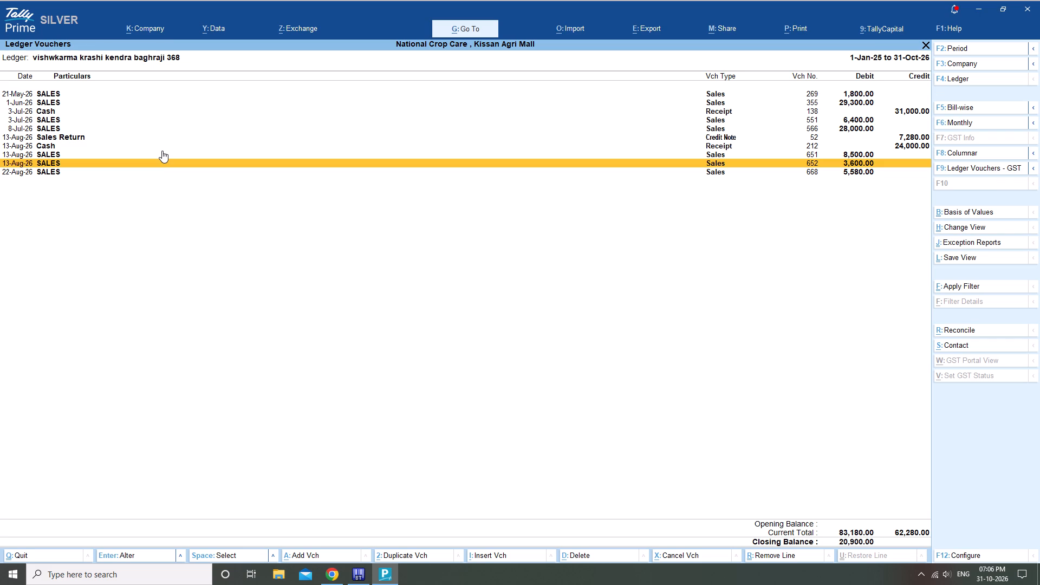
{"action": "key", "text": "Up"}
{"action": "key", "text": "Return"}
{"action": "key", "text": "Escape"}
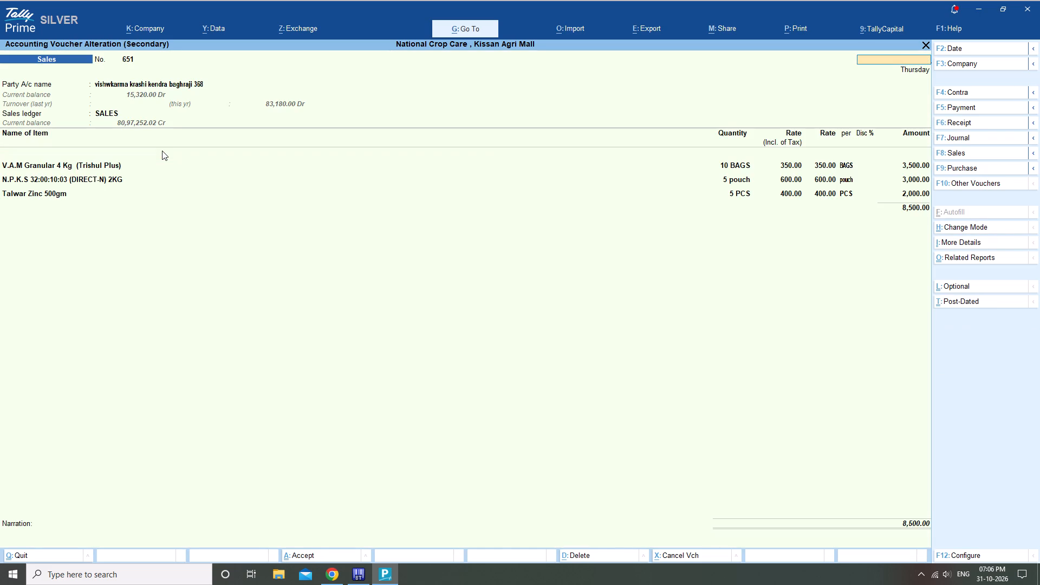
{"action": "key", "text": "Escape"}
{"action": "key", "text": "Escape"}
Examine the 13-Aug-26 cash receipt 212 and sales return credit note 52, and return to the ledger selection list.
{"action": "key", "text": "Up"}
{"action": "key", "text": "Return"}
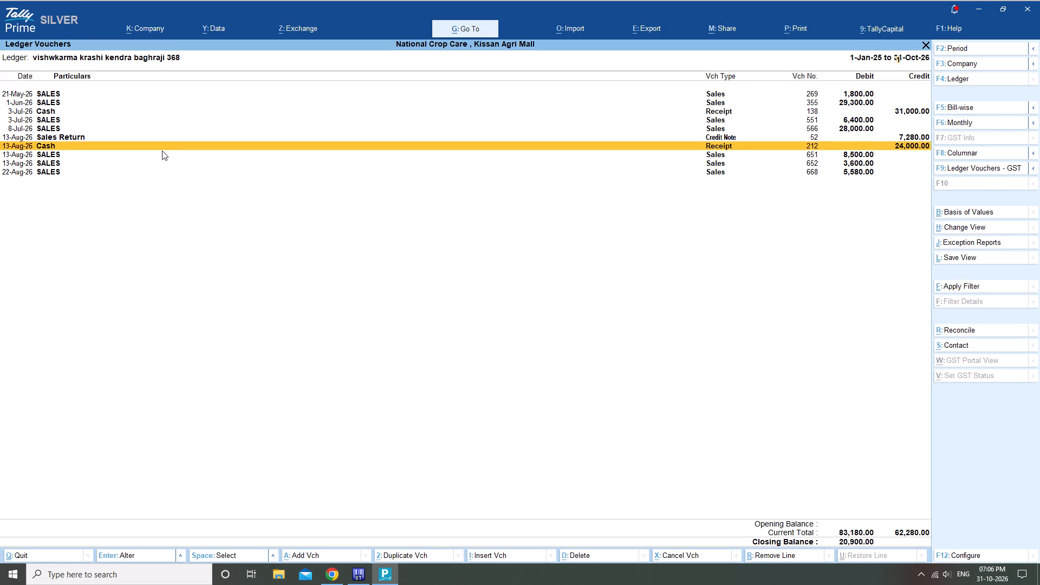
{"action": "key", "text": "Escape"}
{"action": "key", "text": "Escape"}
{"action": "key", "text": "Escape"}
{"action": "key", "text": "Up"}
{"action": "key", "text": "Return"}
{"action": "key", "text": "Escape"}
{"action": "key", "text": "Escape"}
{"action": "key", "text": "Escape"}
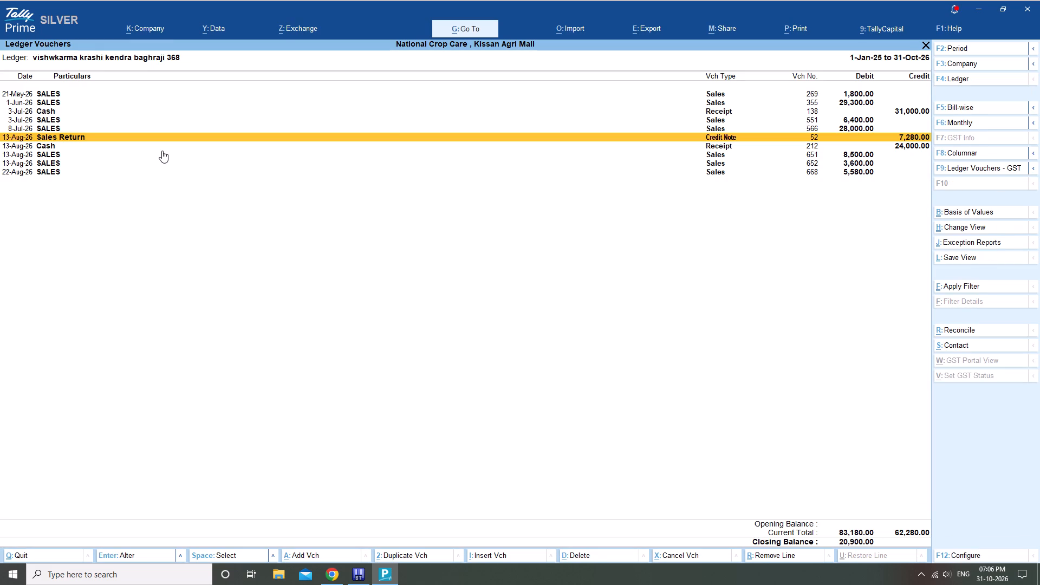
{"action": "key", "text": "Escape"}
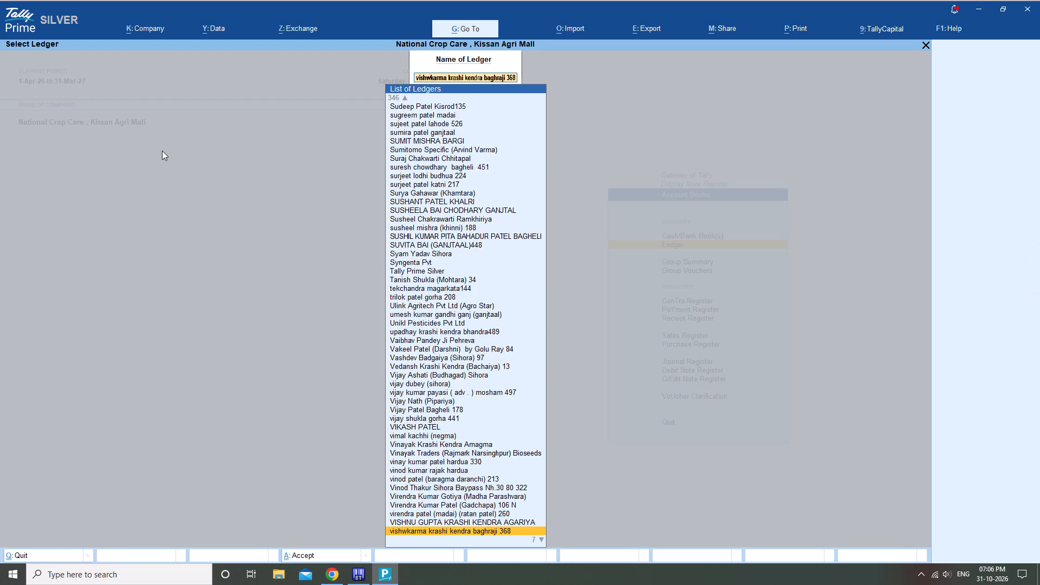
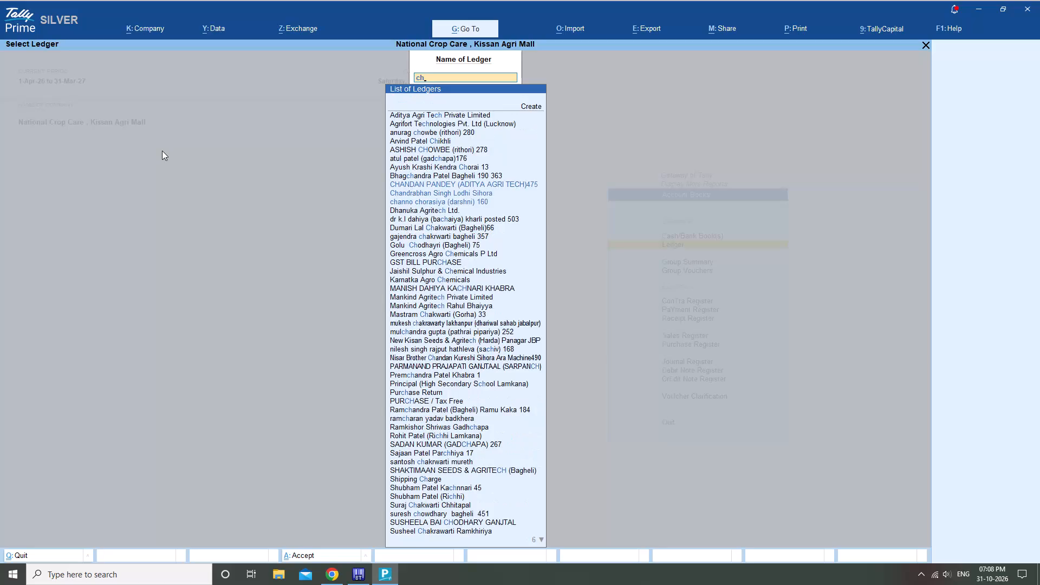
Open the ledger vouchers of the ADITYA AGRI TECH party numbered 475, with the period starting from 1/1/25.
{"action": "type", "text": "an"}
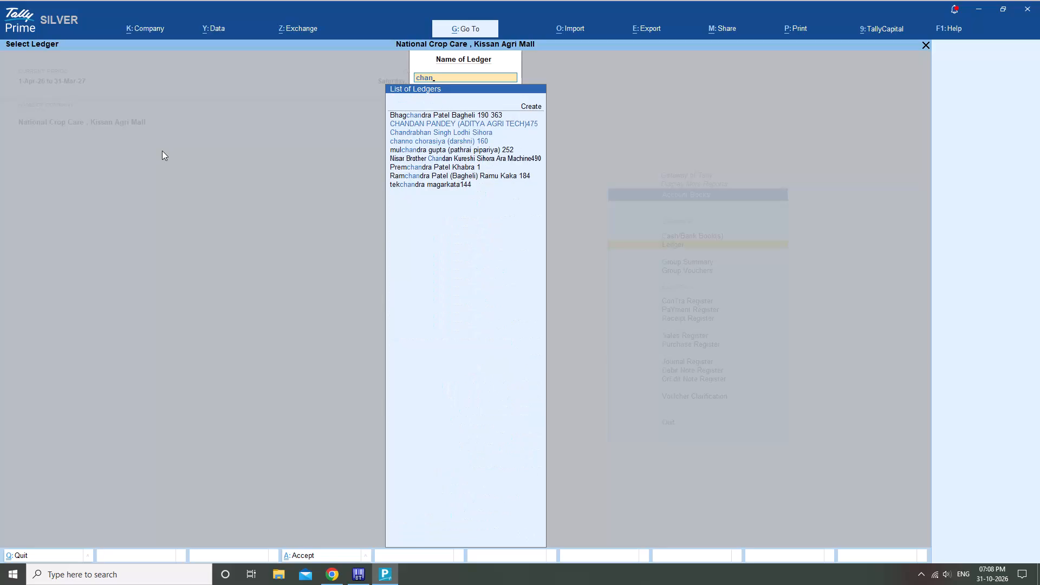
{"action": "key", "text": "Down"}
{"action": "key", "text": "Return"}
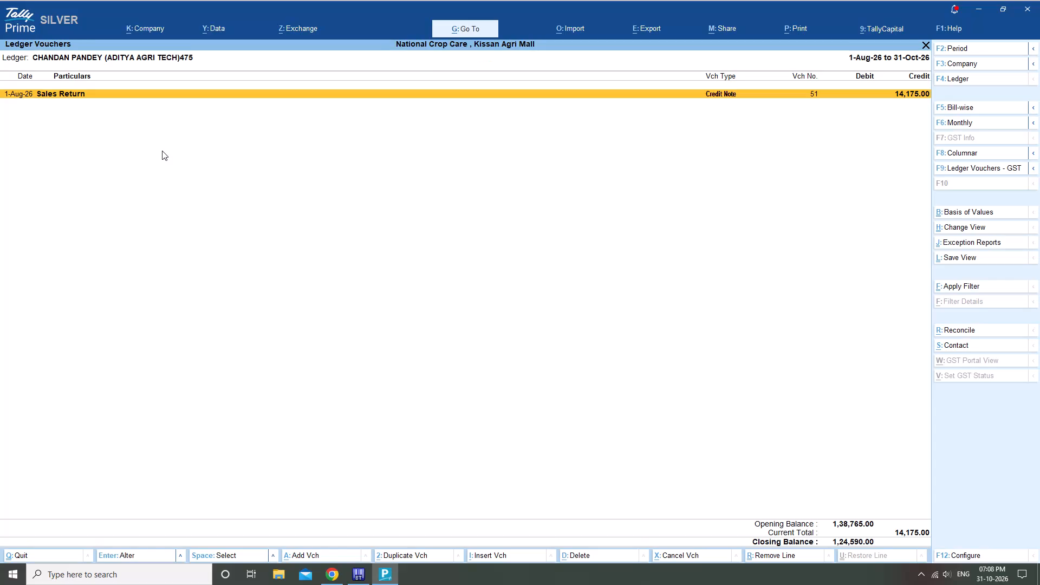
{"action": "key", "text": "alt+F2"}
{"action": "type", "text": "1/1/25"}
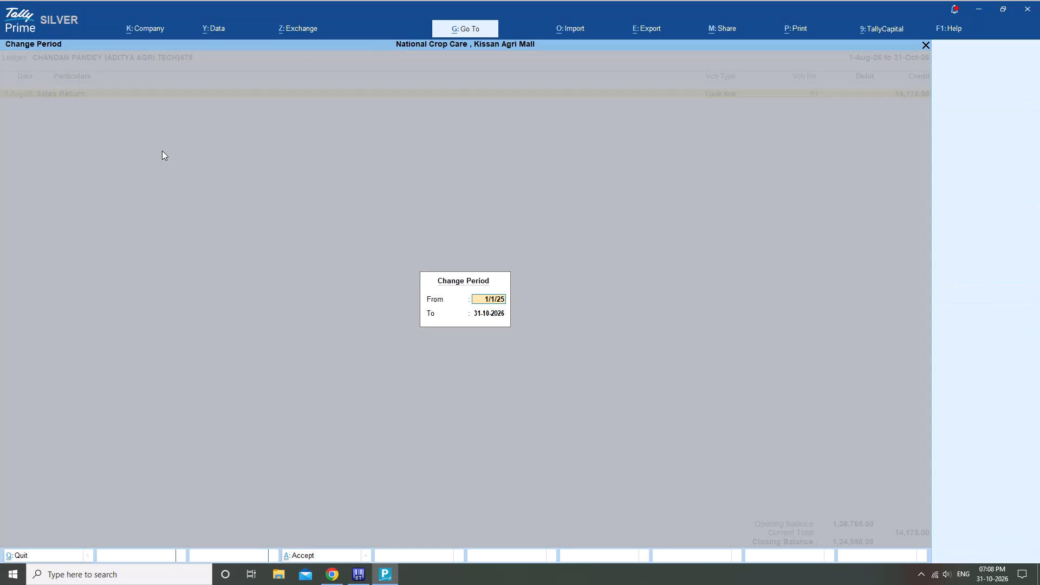
{"action": "key", "text": "Return"}
{"action": "key", "text": "Return"}
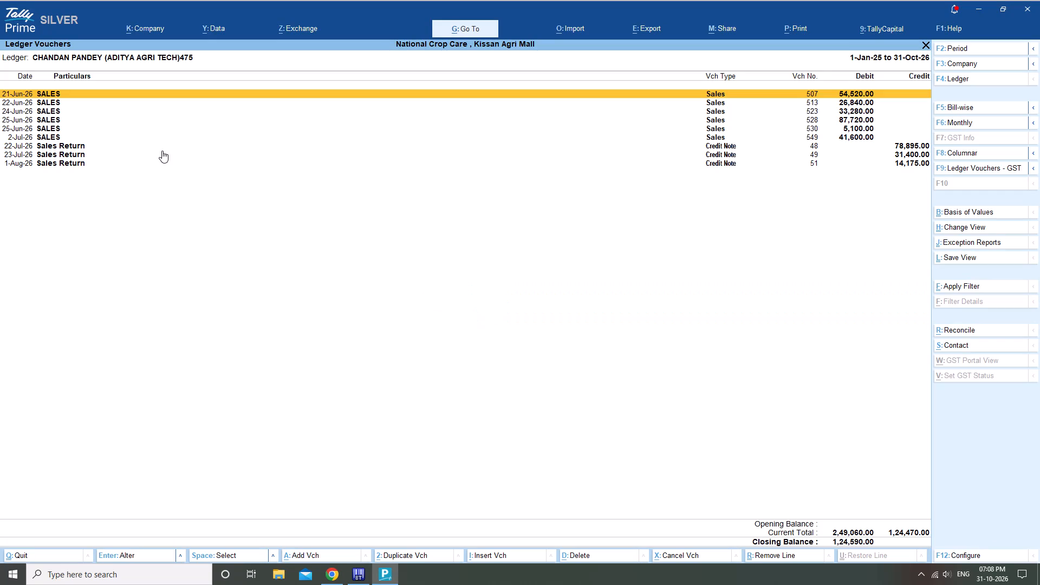
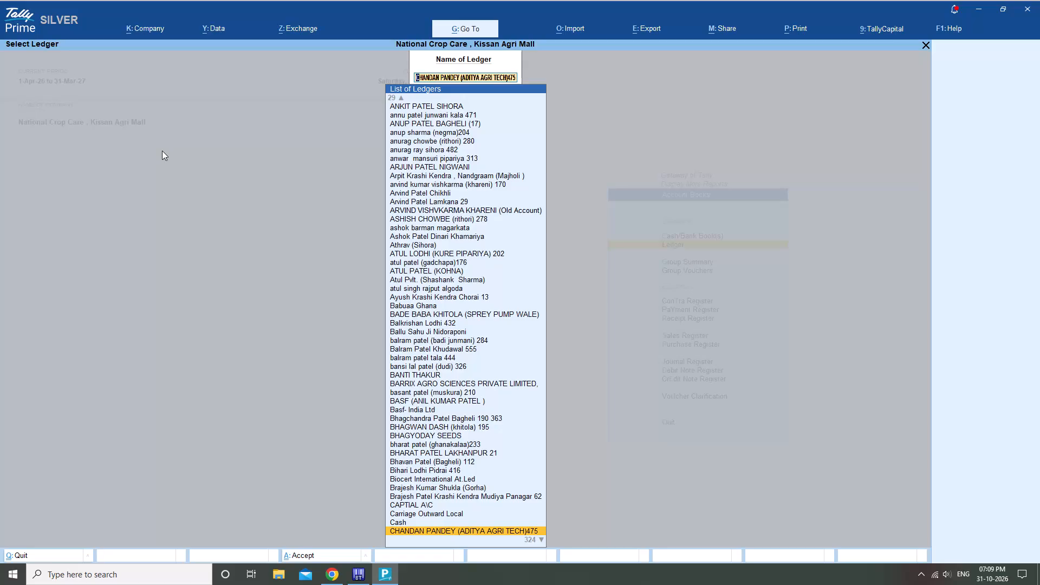
Open the ledger vouchers of Aditya Agri Tech Private Limited, with the period starting from 1/1/25.
{"action": "type", "text": "adit"}
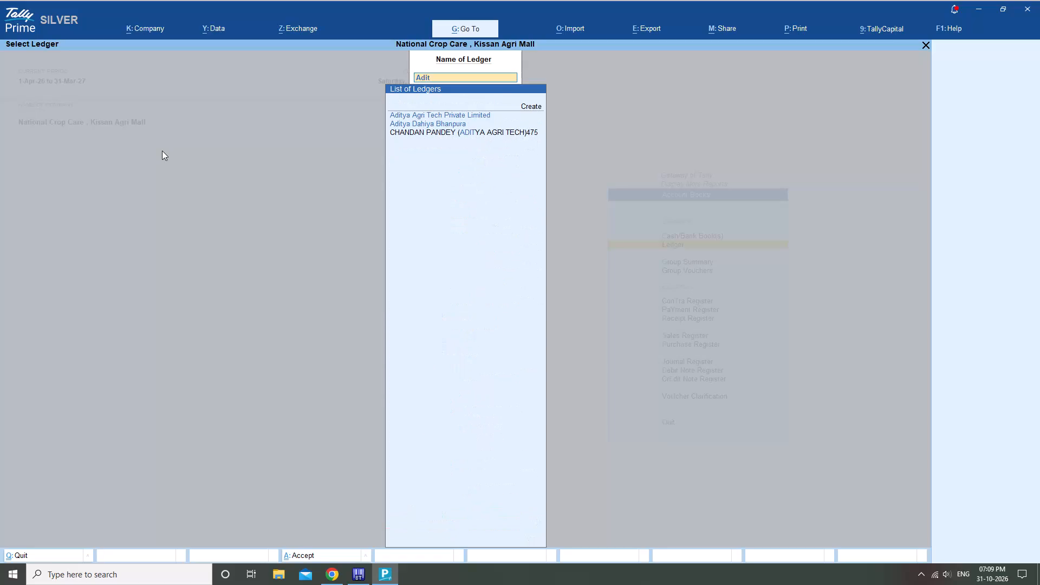
{"action": "key", "text": "Down"}
{"action": "key", "text": "Return"}
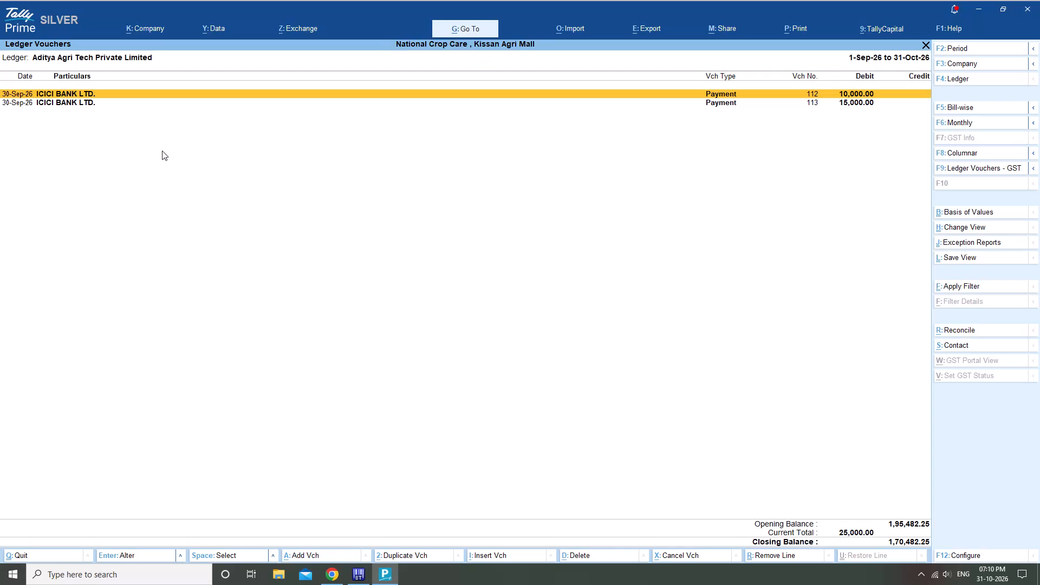
{"action": "key", "text": "alt+F2"}
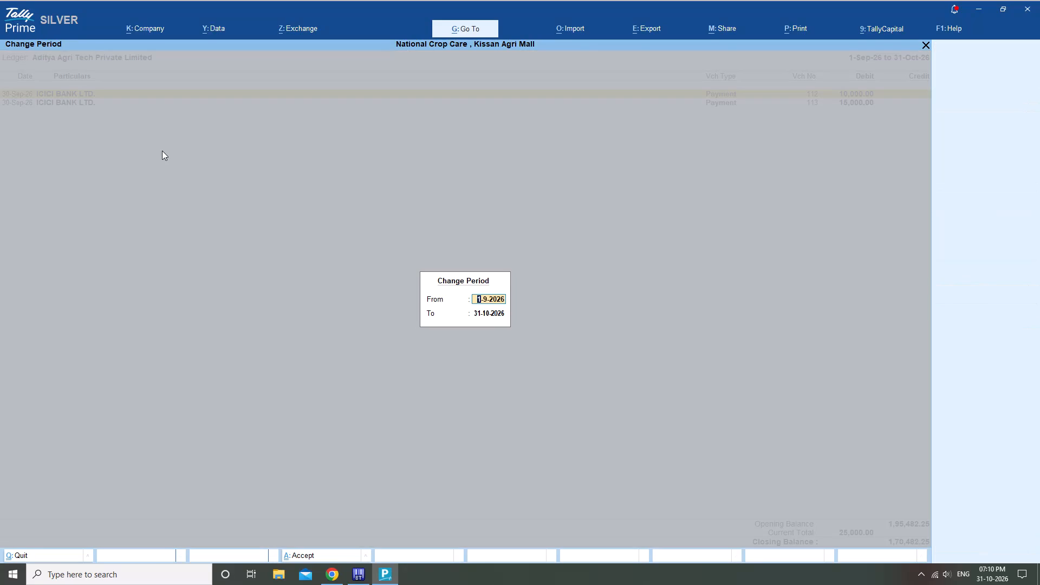
{"action": "type", "text": "1/1/25"}
{"action": "key", "text": "Return"}
{"action": "key", "text": "Return"}
Examine the payment, purchase, sales, debit note and journal entries in the Aditya Agri Tech Private Limited ledger.
{"action": "key", "text": "Down"}
{"action": "key", "text": "Down"}
{"action": "key", "text": "Down"}
{"action": "key", "text": "Down"}
{"action": "key", "text": "Down"}
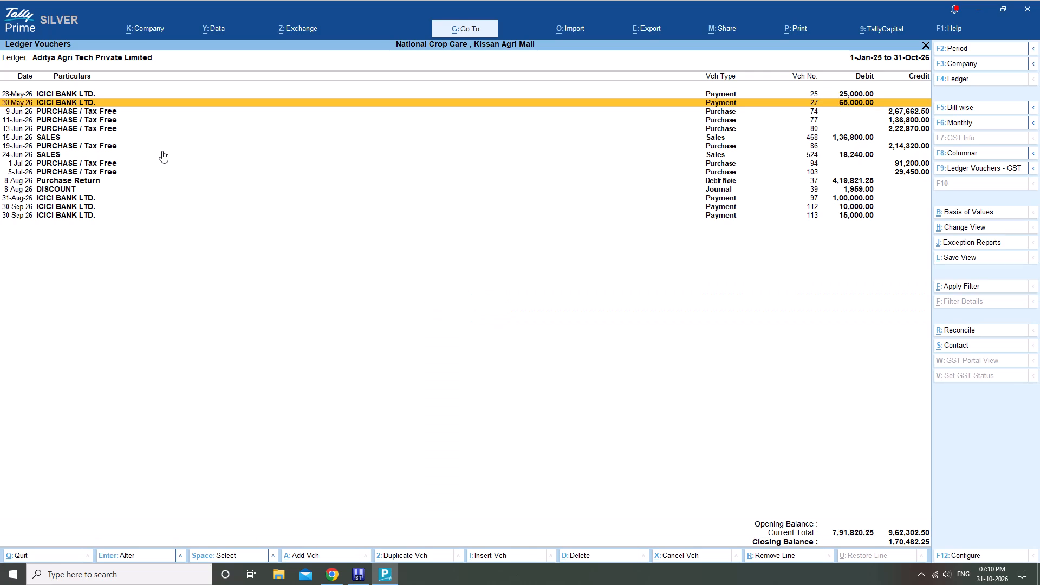
{"action": "key", "text": "Down"}
{"action": "key", "text": "Down"}
{"action": "key", "text": "Down"}
{"action": "key", "text": "Down"}
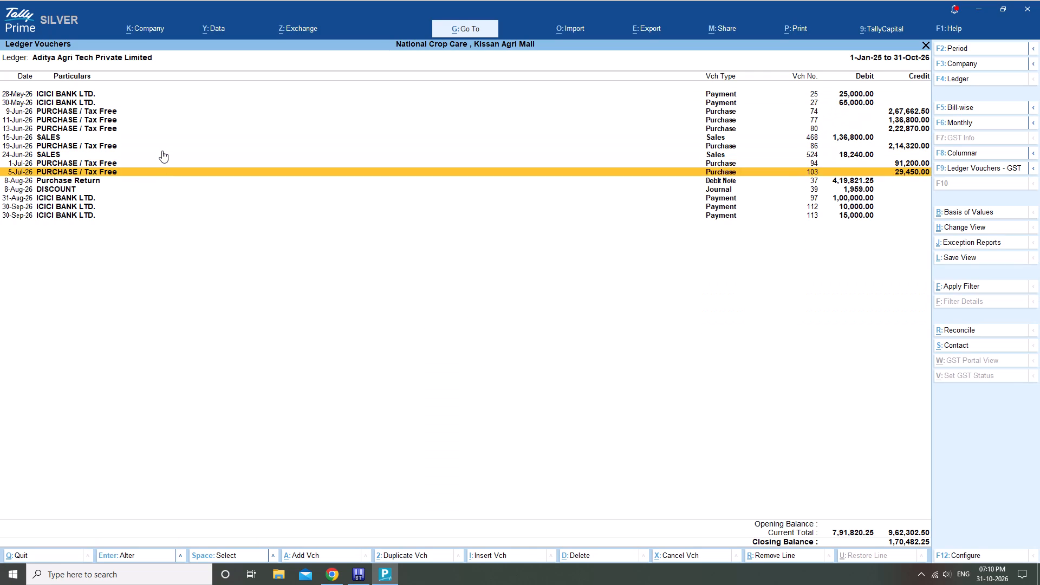
{"action": "key", "text": "Down"}
{"action": "key", "text": "Down"}
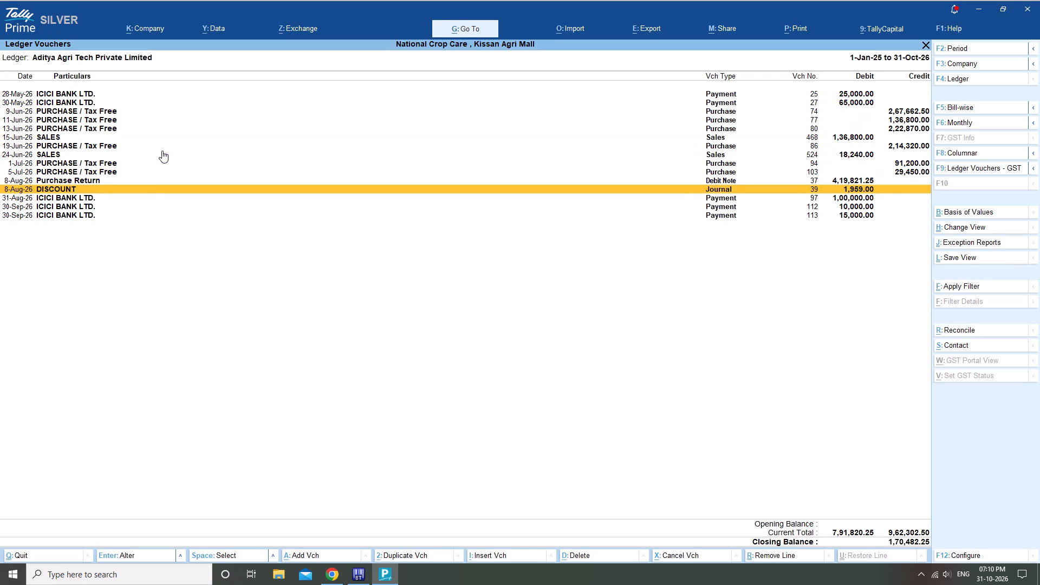
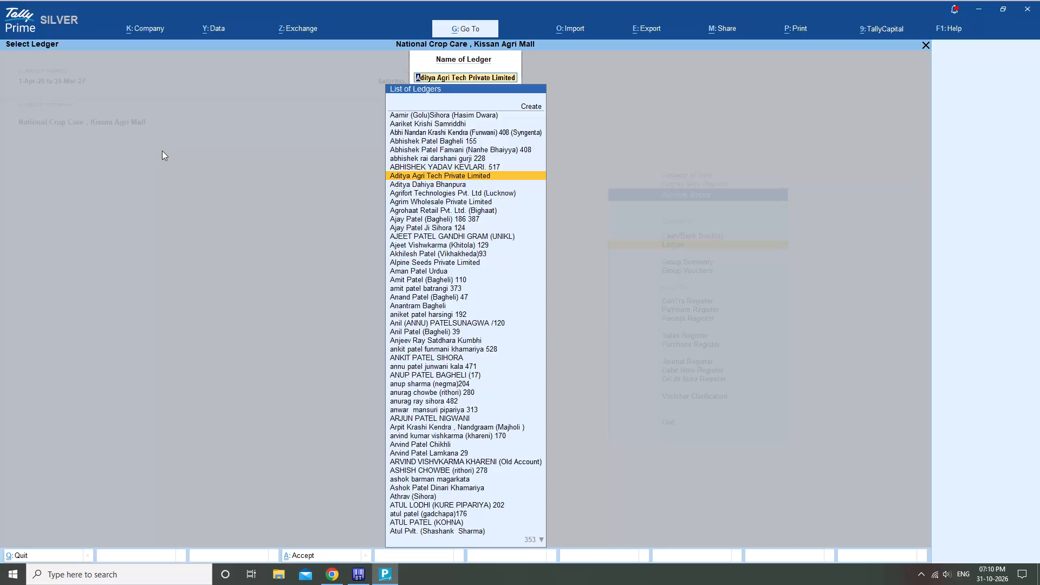
{"action": "type", "text": "chan"}
{"action": "key", "text": "Down"}
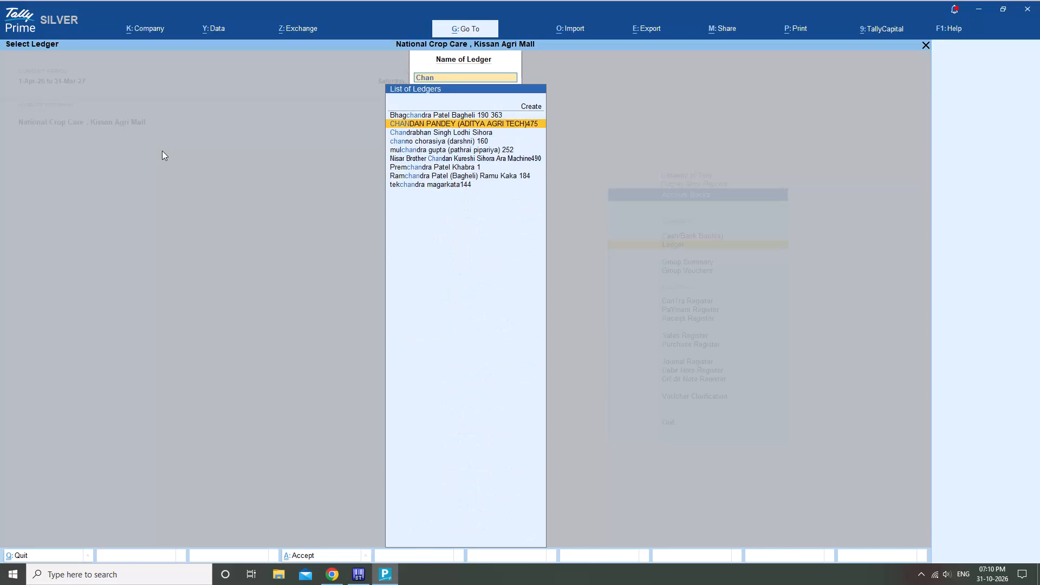
{"action": "key", "text": "Return"}
{"action": "key", "text": "alt+F2"}
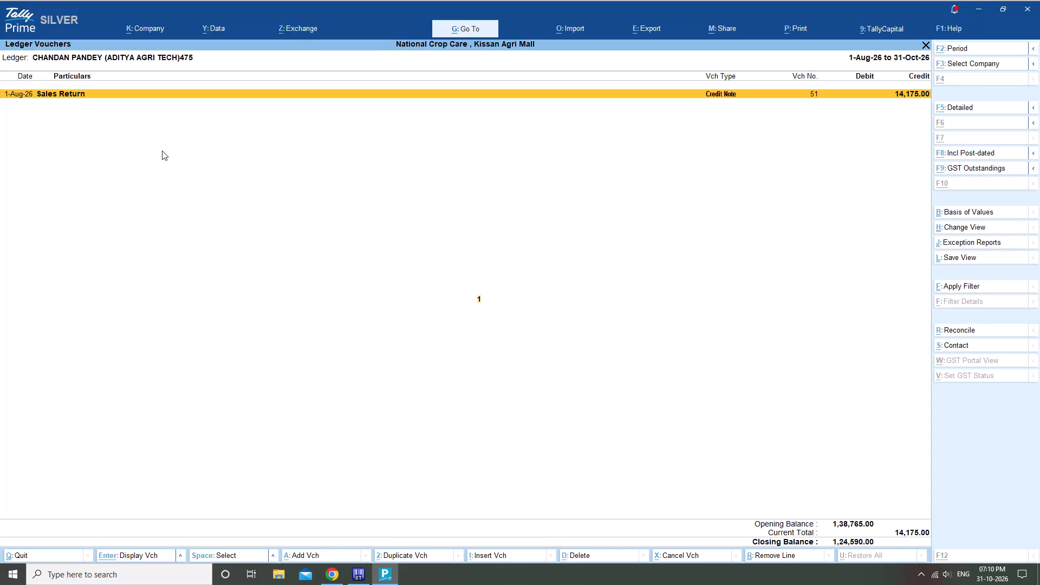
{"action": "type", "text": "1/1/25"}
{"action": "key", "text": "Return"}
{"action": "key", "text": "Return"}
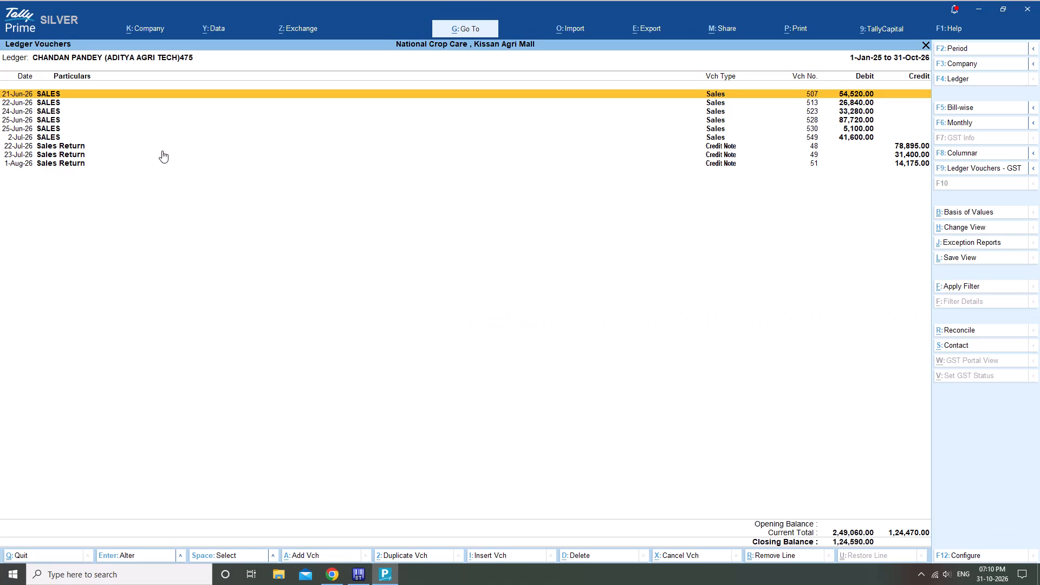
Print the current Ledger Vouchers report for the Aditya Agri Tech 475 party.
{"action": "key", "text": "Down"}
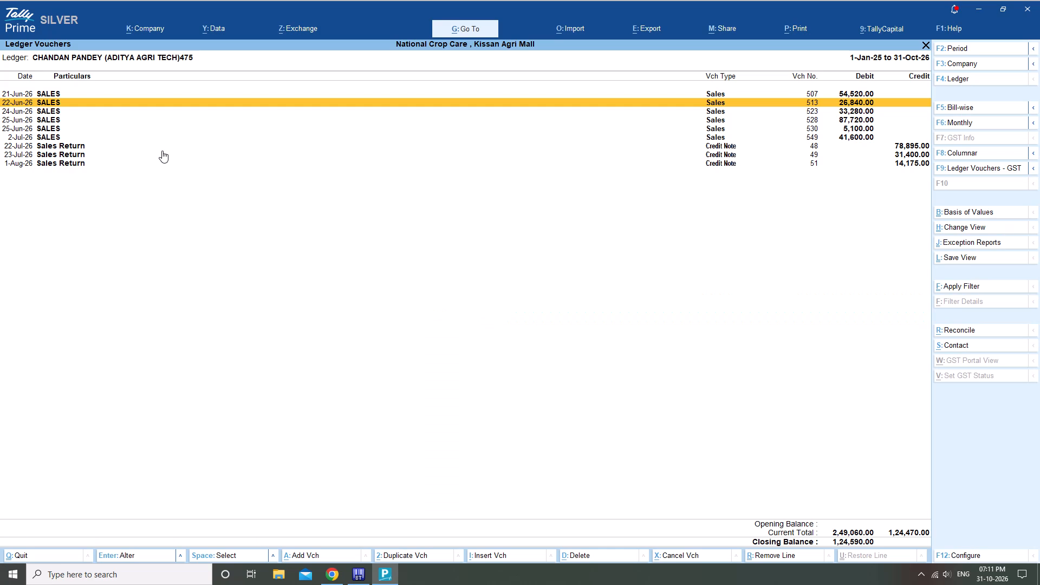
{"action": "key", "text": "Up"}
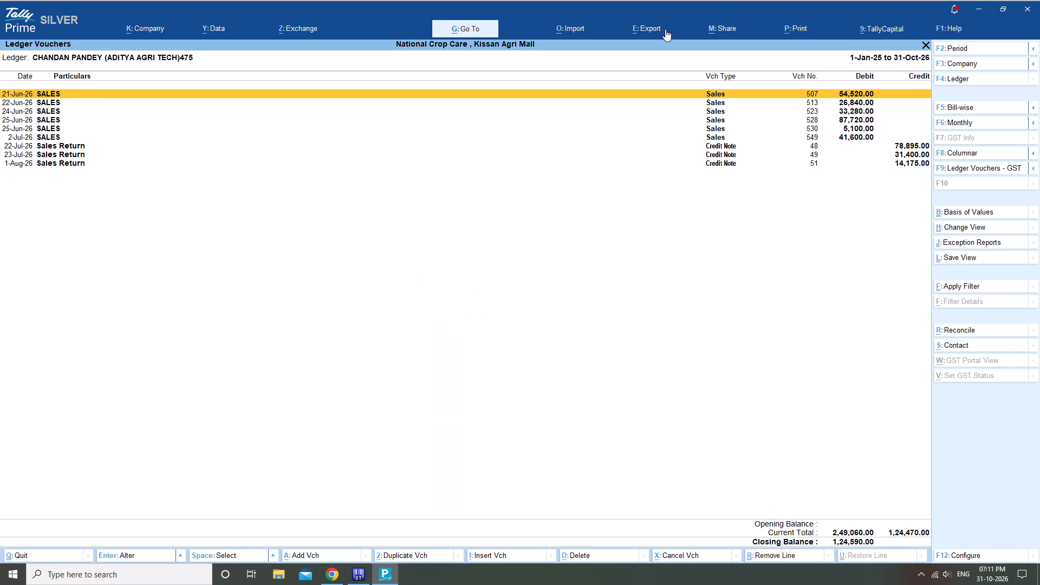
{"action": "left_click", "coordinate": [797, 30]}
{"action": "left_click", "coordinate": [836, 65]}
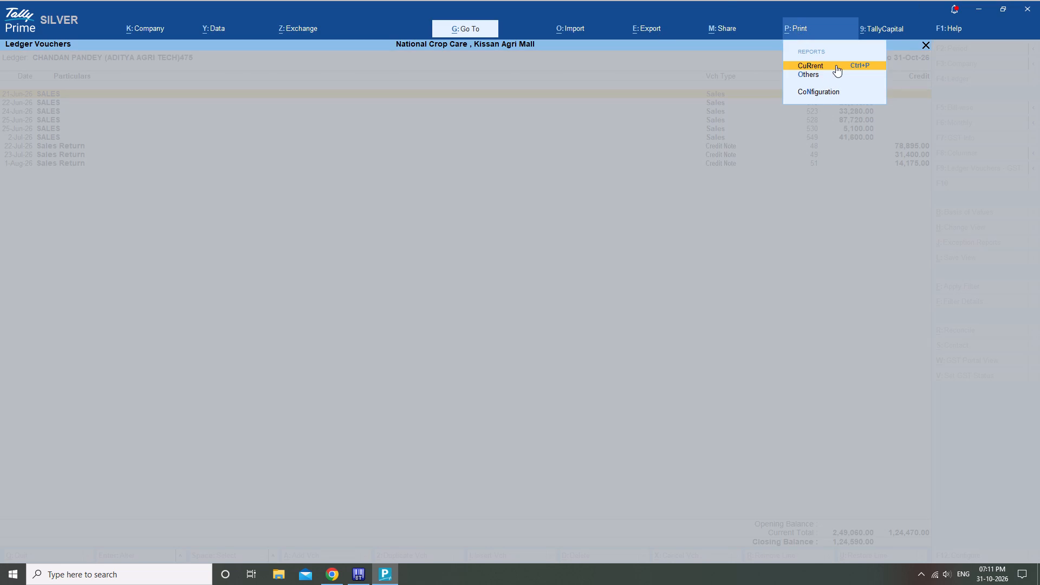
{"action": "left_click", "coordinate": [534, 372]}
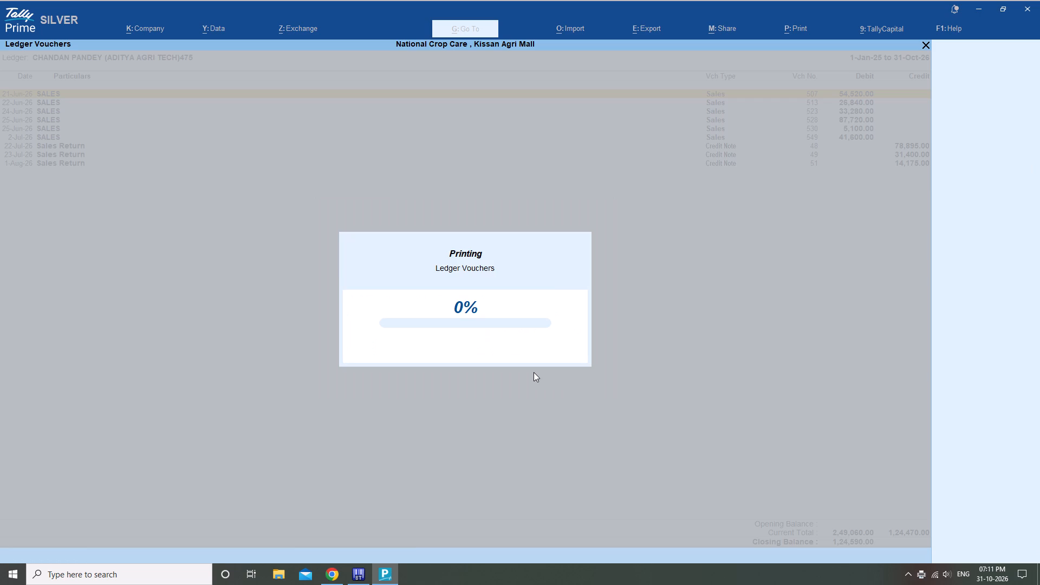
Examine the items in the 22-Jul-26 sales return, credit note 48, and return to the ledger without changes.
{"action": "left_click", "coordinate": [81, 148]}
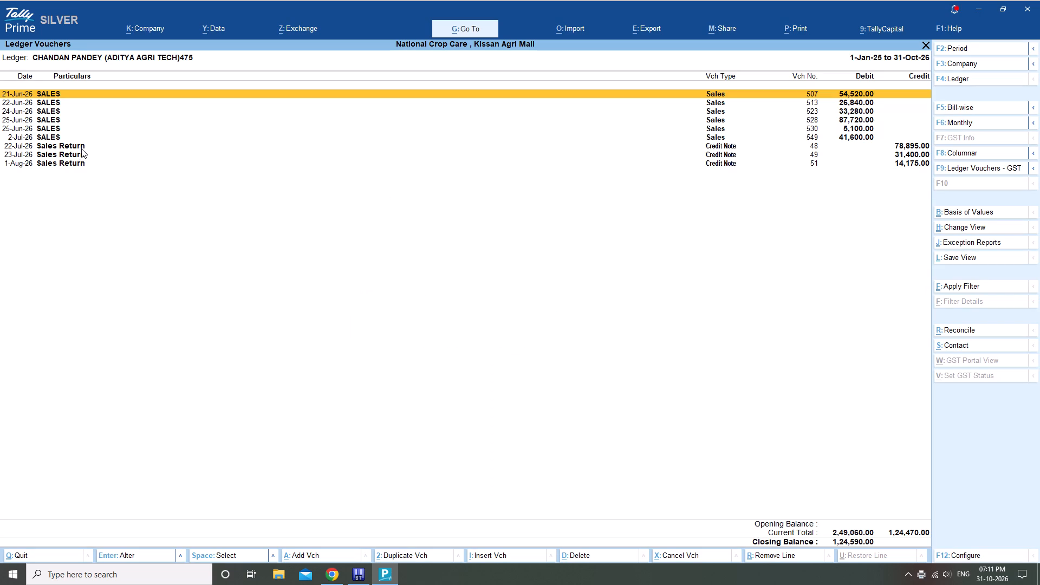
{"action": "key", "text": "Return"}
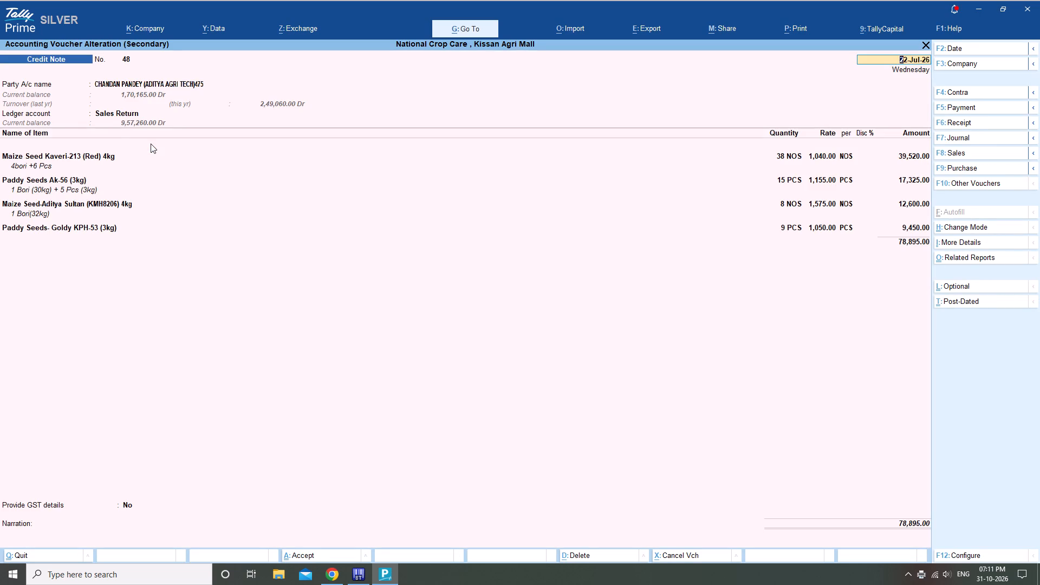
{"action": "key", "text": "Escape"}
{"action": "key", "text": "Escape"}
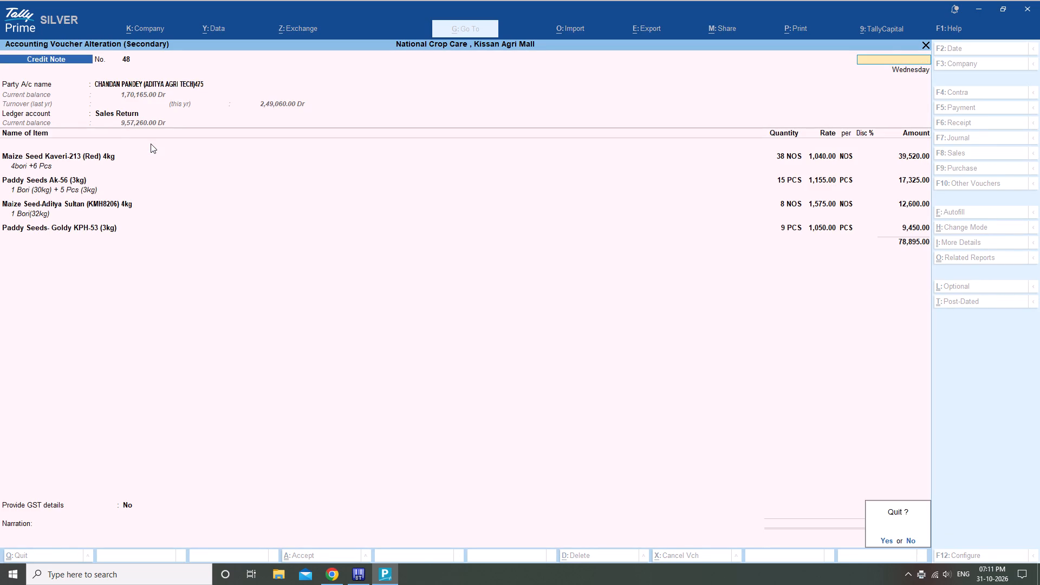
{"action": "key", "text": "Escape"}
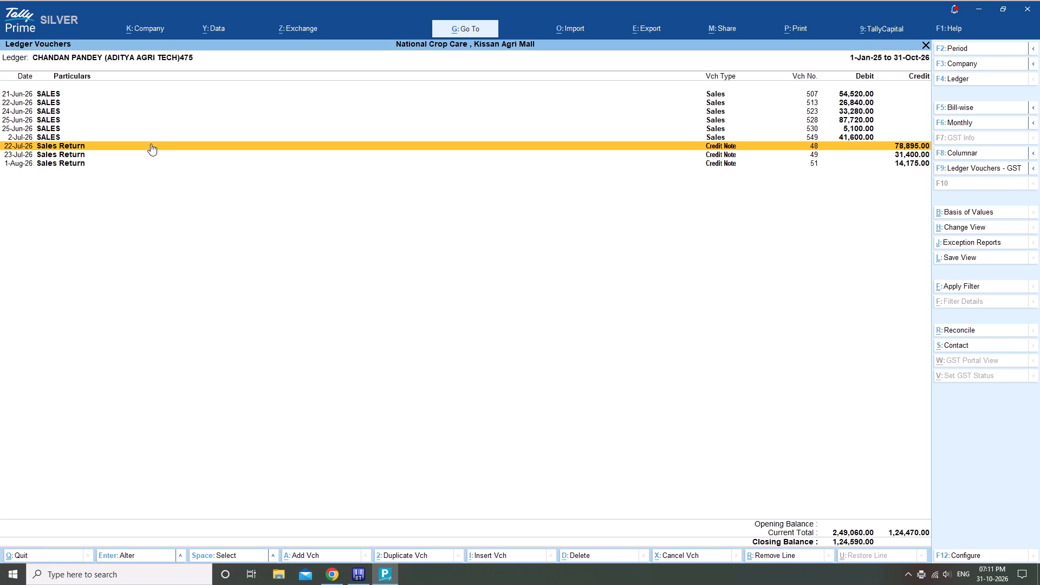
Examine the items in the 21-Jun-26 sales voucher 507 and return to the ledger without changes.
{"action": "key", "text": "Up"}
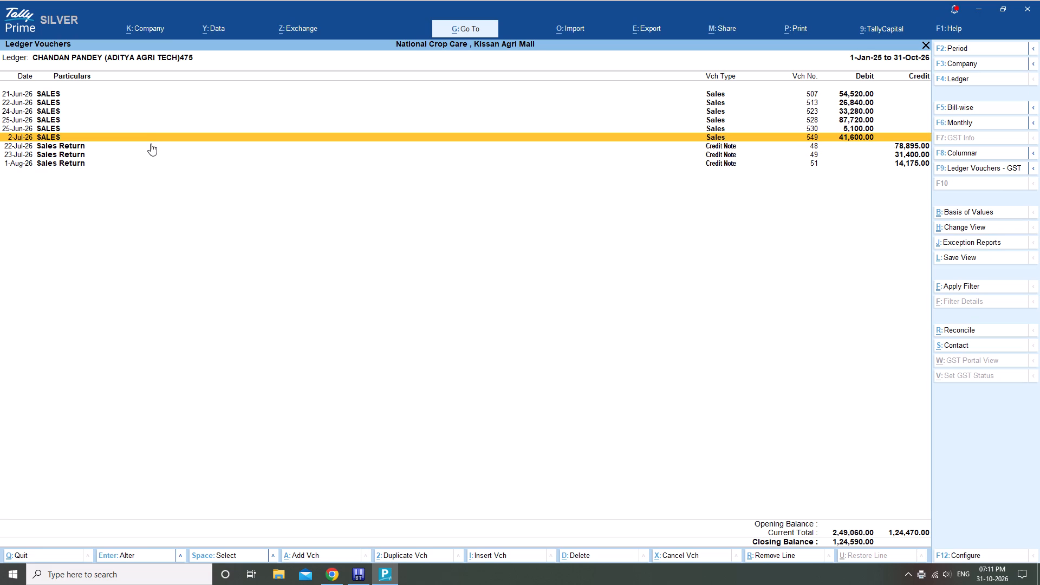
{"action": "key", "text": "Up"}
{"action": "key", "text": "Up"}
{"action": "key", "text": "Up"}
{"action": "key", "text": "Up"}
{"action": "key", "text": "Up"}
{"action": "key", "text": "Return"}
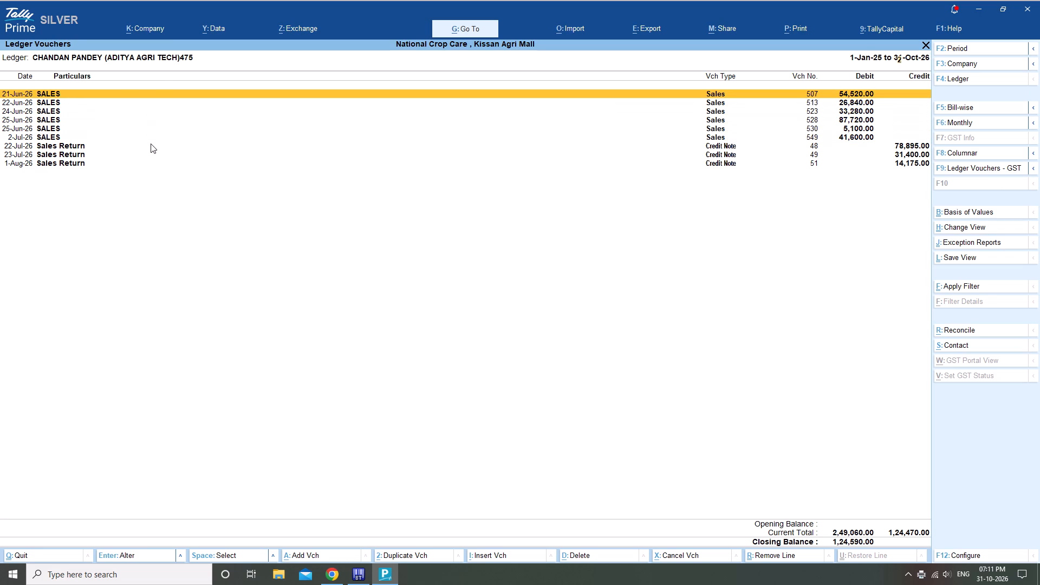
{"action": "key", "text": "Escape"}
{"action": "key", "text": "Escape"}
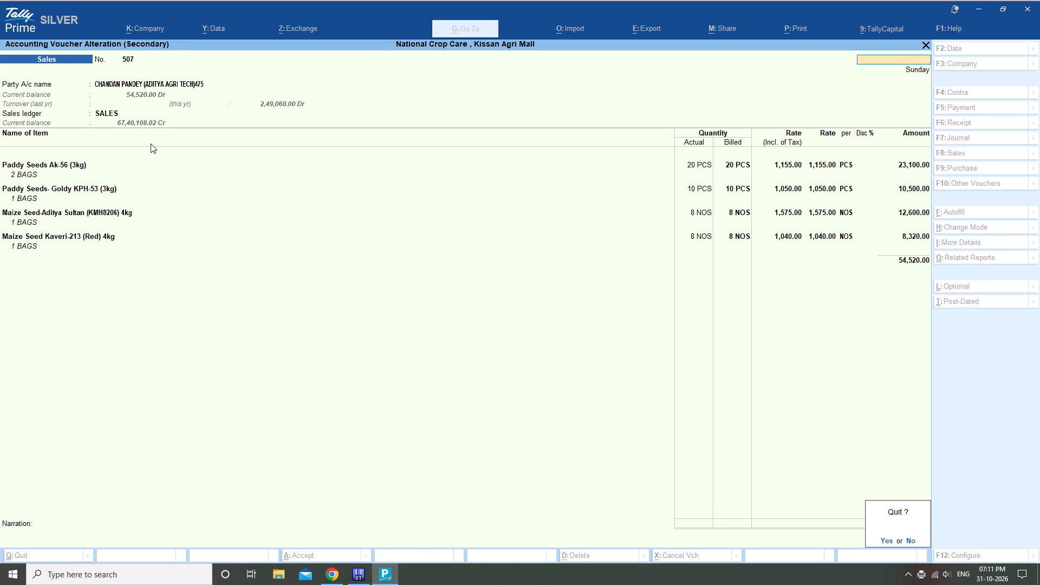
{"action": "key", "text": "Escape"}
Examine the items in the 22-Jun-26 sales voucher 513 and return to the ledger without changes.
{"action": "key", "text": "Down"}
{"action": "key", "text": "Return"}
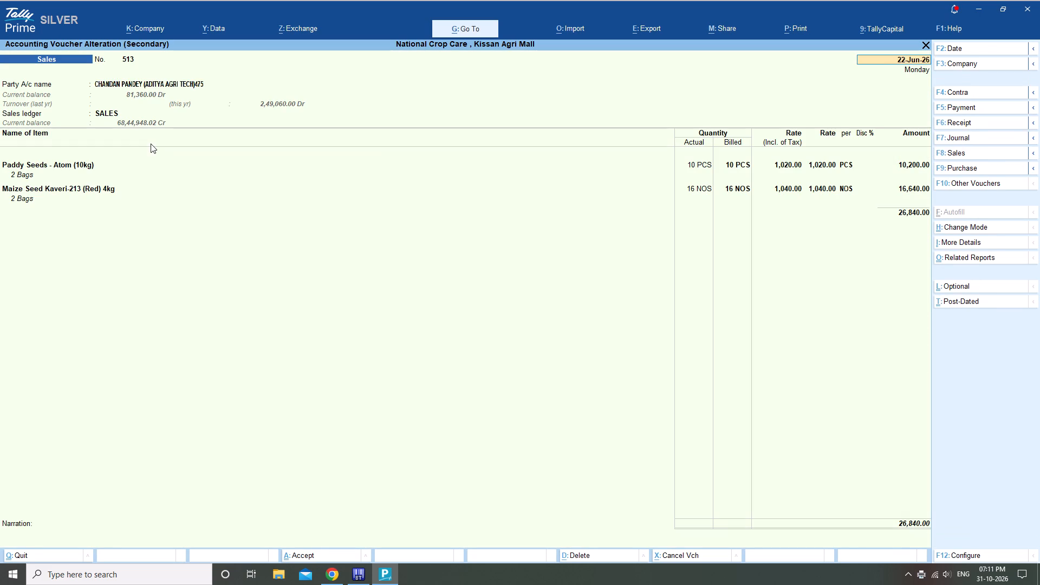
{"action": "key", "text": "Escape"}
{"action": "key", "text": "Escape"}
{"action": "key", "text": "Escape"}
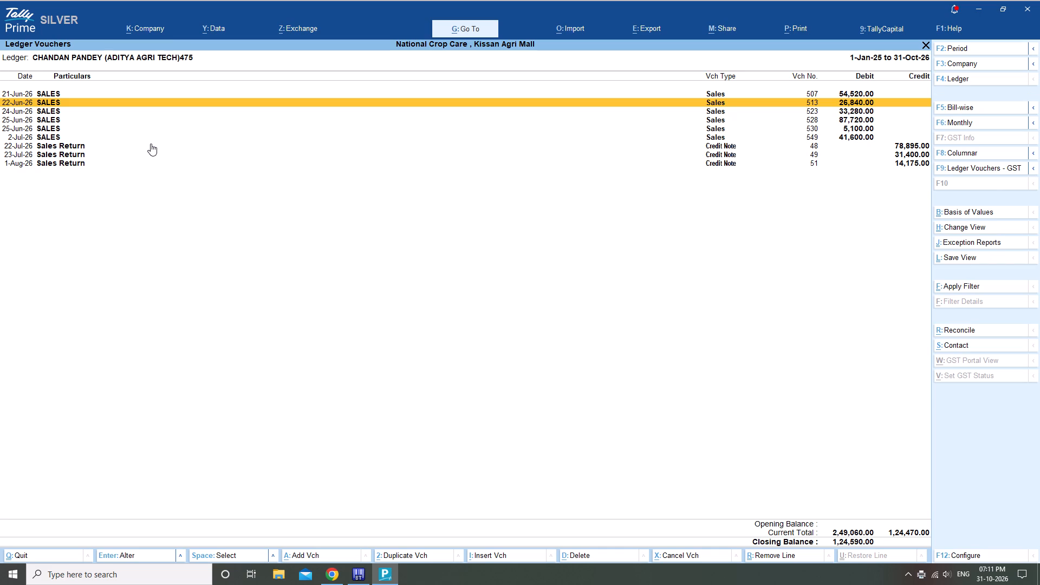
Examine the item and narration in the 24-Jun-26 sales voucher 523 and return to the ledger without changes.
{"action": "key", "text": "Down"}
{"action": "key", "text": "Return"}
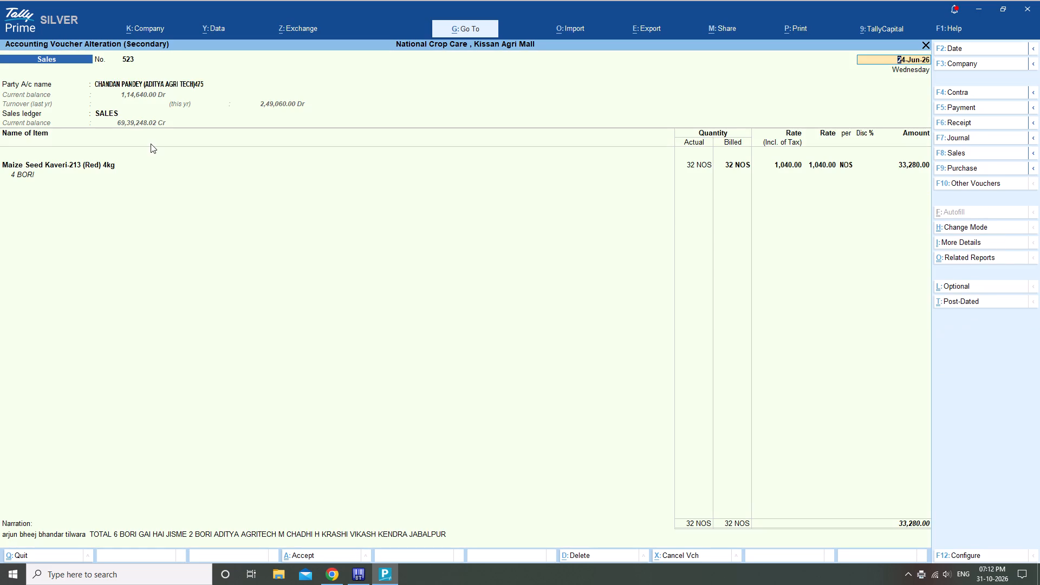
{"action": "key", "text": "Escape"}
{"action": "key", "text": "Escape"}
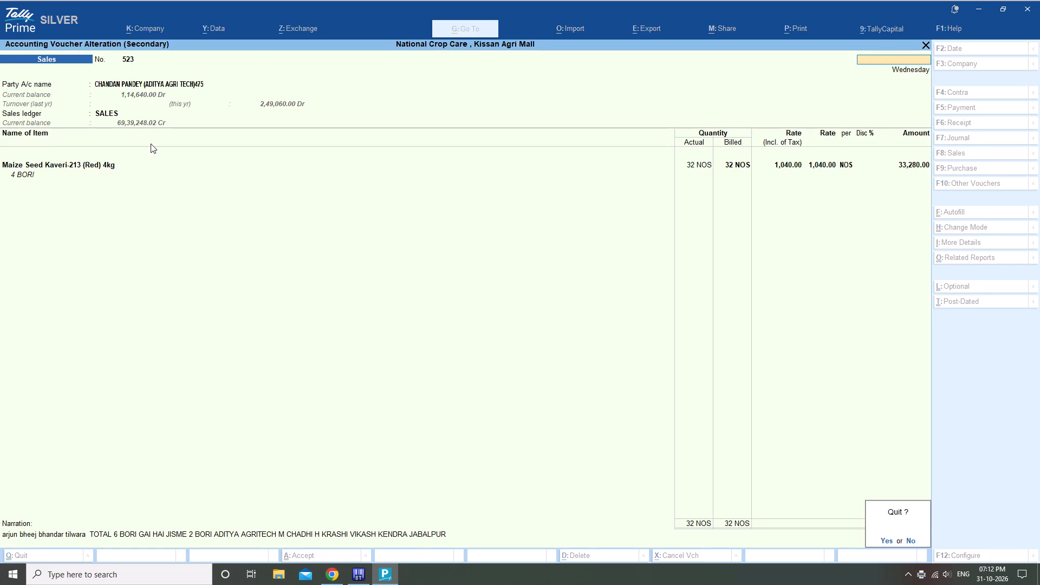
{"action": "key", "text": "Escape"}
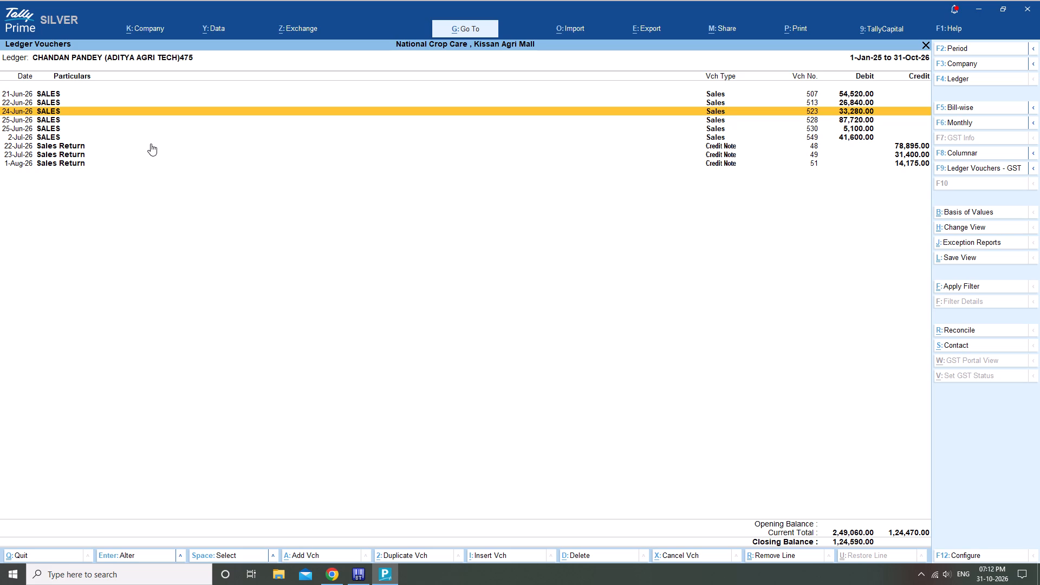
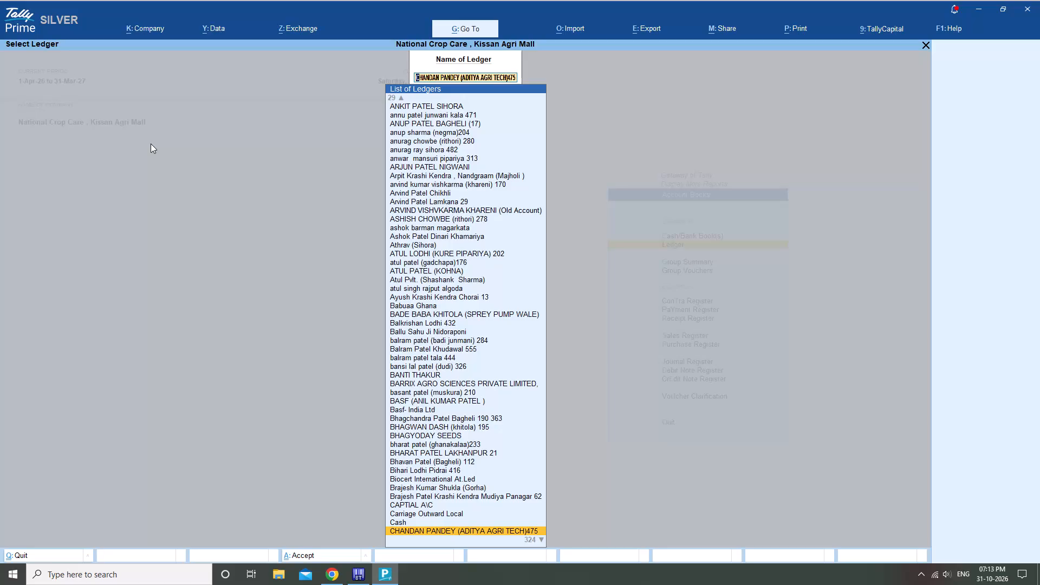
Check the ledger vouchers of Aditya Agri Tech Private Limited and return to the ledger selection.
{"action": "type", "text": "adit"}
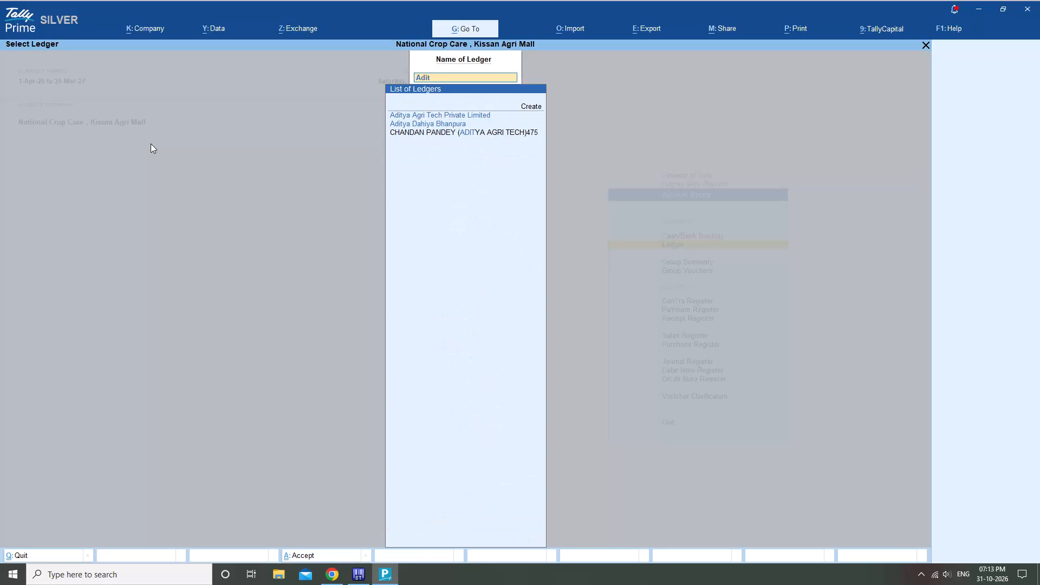
{"action": "key", "text": "Down"}
{"action": "key", "text": "Return"}
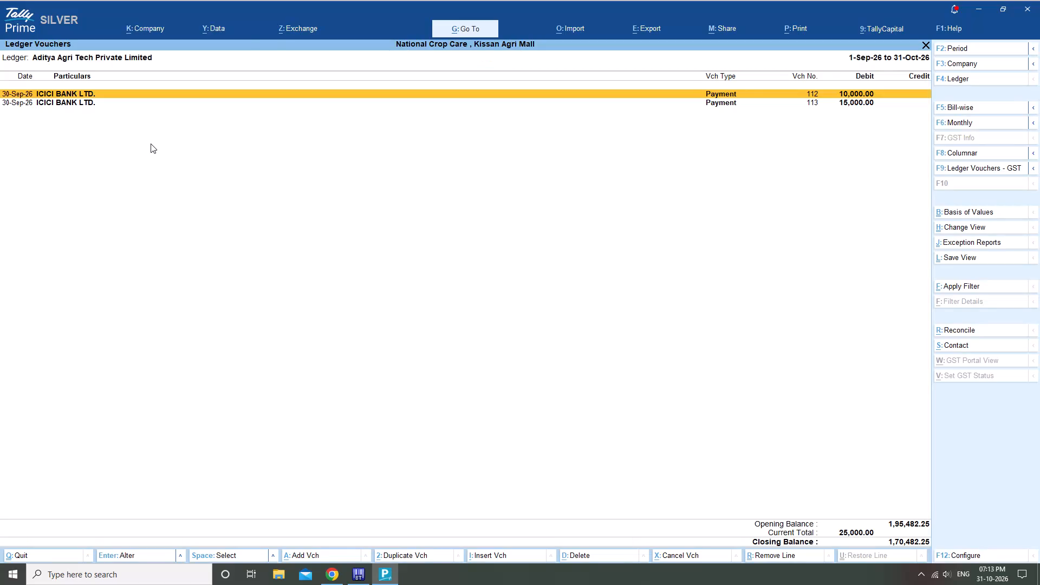
{"action": "key", "text": "Escape"}
{"action": "key", "text": "Escape"}
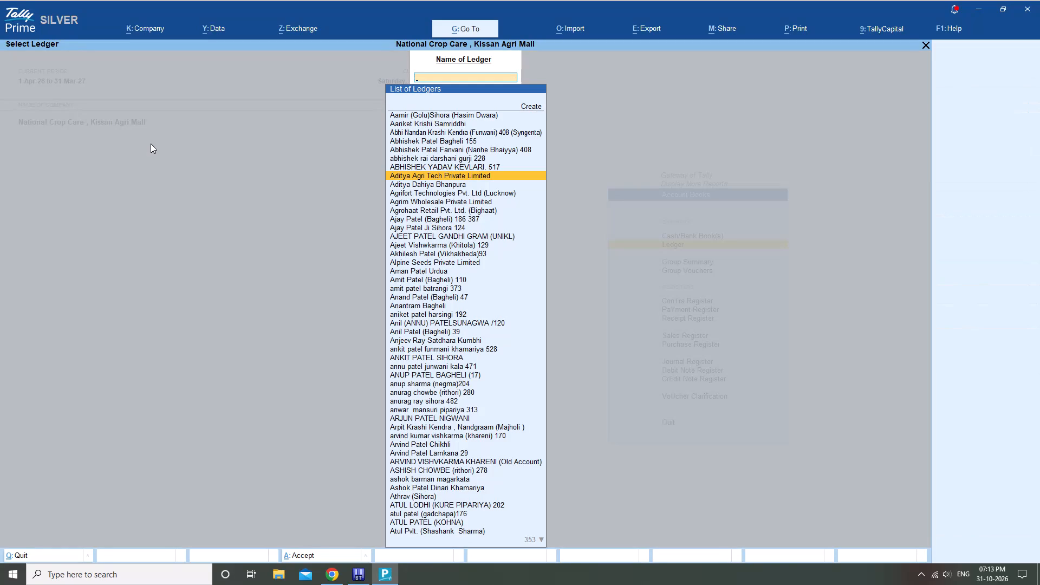
Open the Aditya Agri Tech party ledger 475 and set its period to start from 1/1/25.
{"action": "type", "text": "chan"}
{"action": "key", "text": "Down"}
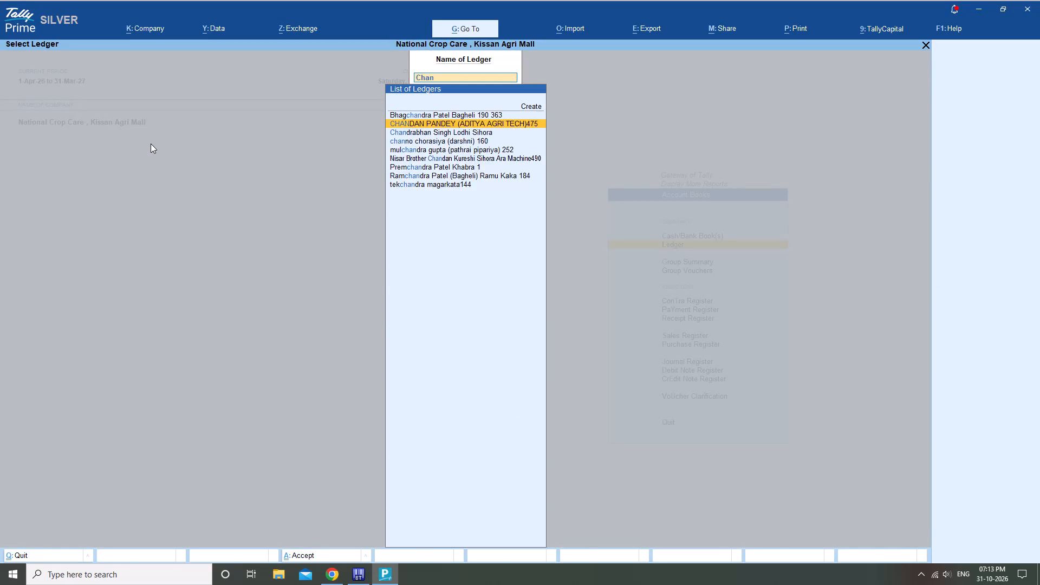
{"action": "key", "text": "Return"}
{"action": "key", "text": "alt+F2"}
{"action": "type", "text": "1/1/25"}
{"action": "key", "text": "Return"}
{"action": "key", "text": "Return"}
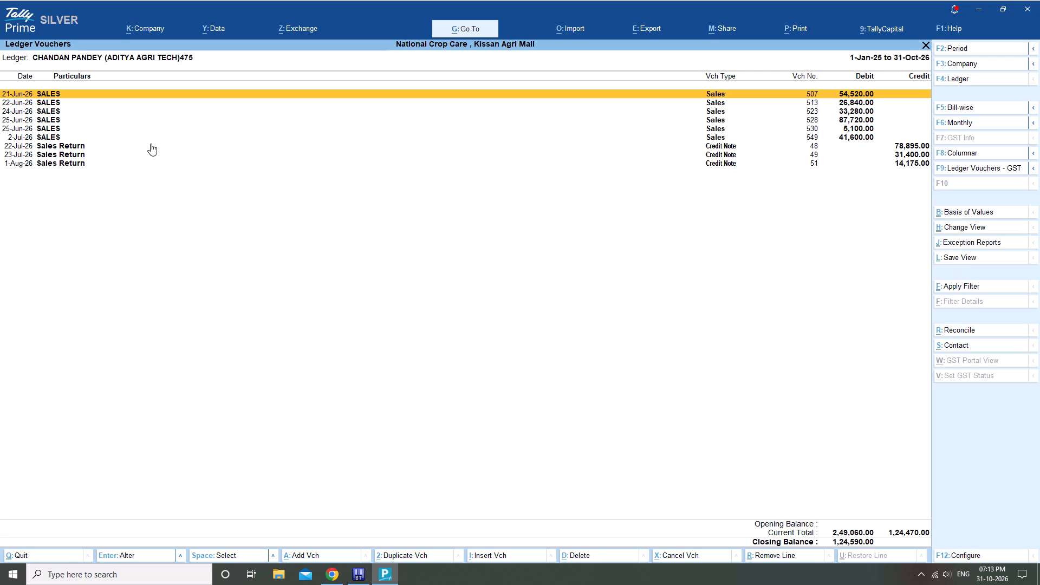
Open the 21-Jun-26 sales voucher 507 from the ledger.
{"action": "key", "text": "Return"}
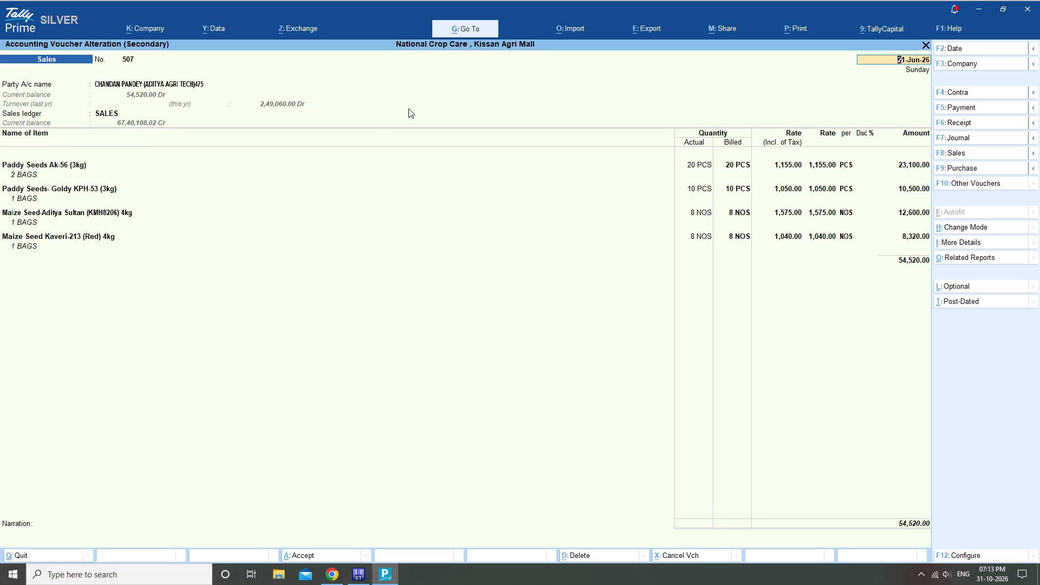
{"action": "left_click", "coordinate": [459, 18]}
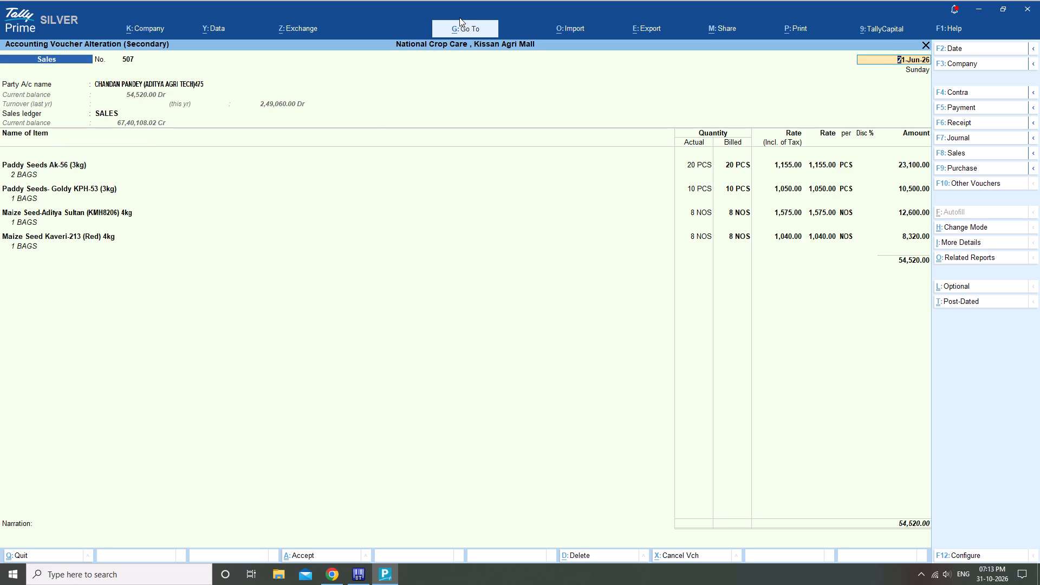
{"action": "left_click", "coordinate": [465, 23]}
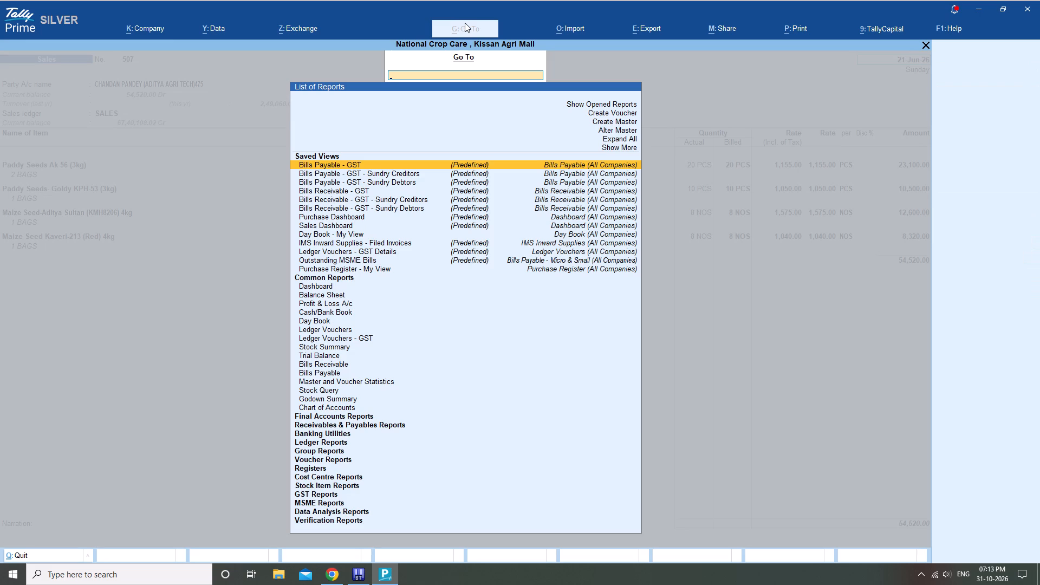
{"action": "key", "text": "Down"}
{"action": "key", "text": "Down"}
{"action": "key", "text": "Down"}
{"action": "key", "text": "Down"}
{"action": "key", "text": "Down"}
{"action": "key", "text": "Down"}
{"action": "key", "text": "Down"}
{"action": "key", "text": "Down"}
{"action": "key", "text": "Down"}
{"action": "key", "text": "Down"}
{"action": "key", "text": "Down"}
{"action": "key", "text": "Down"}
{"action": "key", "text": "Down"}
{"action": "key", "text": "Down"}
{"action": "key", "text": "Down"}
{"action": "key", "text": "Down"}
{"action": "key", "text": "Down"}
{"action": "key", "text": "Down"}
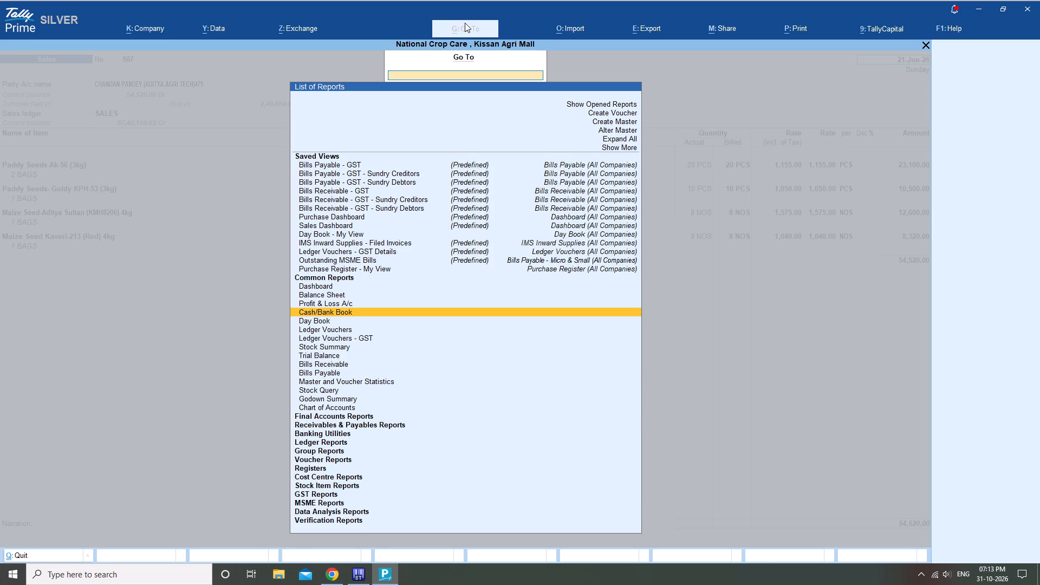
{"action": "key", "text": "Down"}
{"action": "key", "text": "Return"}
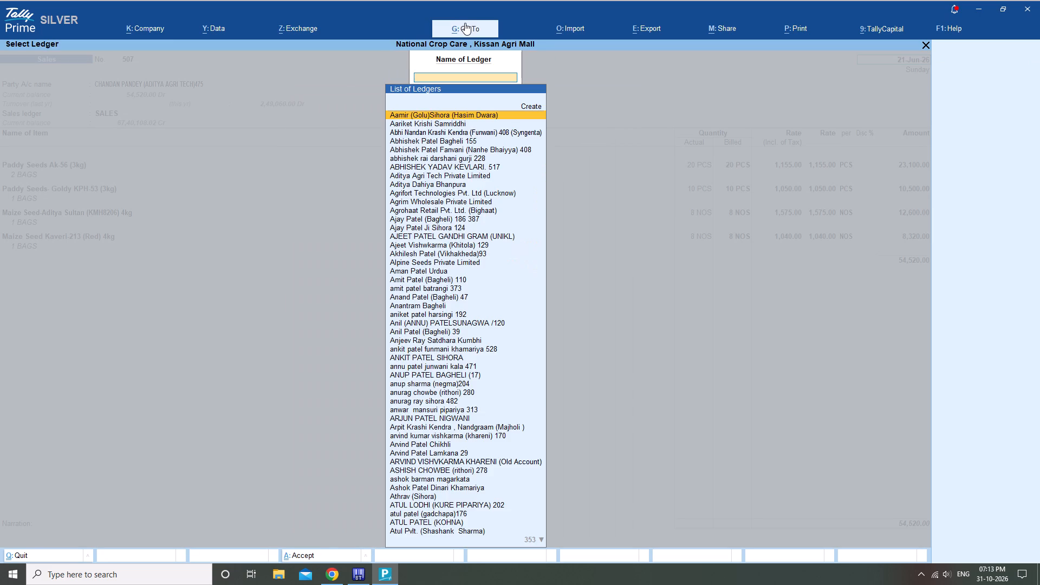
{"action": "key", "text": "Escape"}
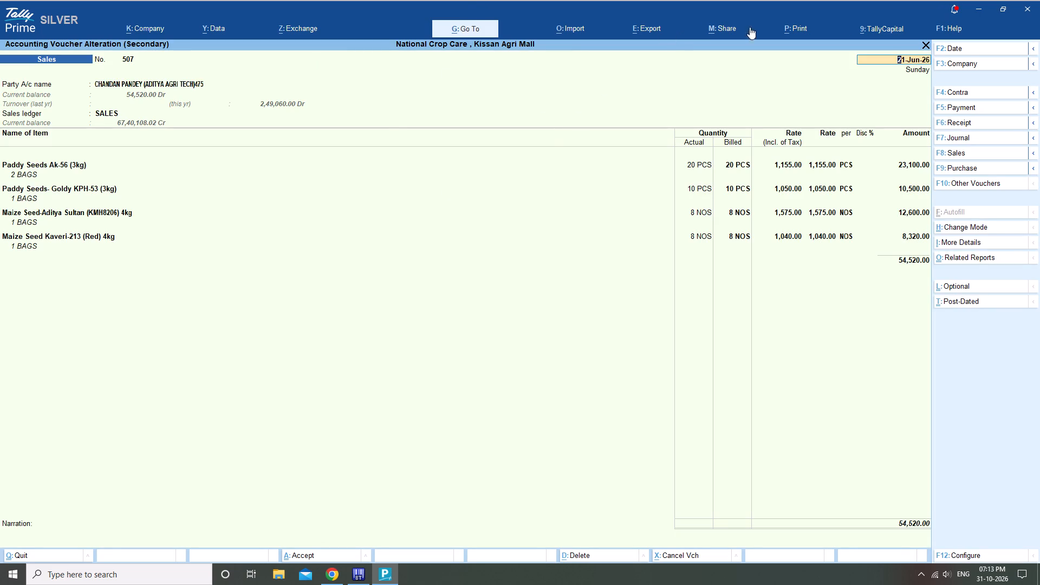
Print the current sales voucher 507 and return to the party ledger without changing the voucher.
{"action": "left_click", "coordinate": [787, 25]}
{"action": "left_click", "coordinate": [847, 62]}
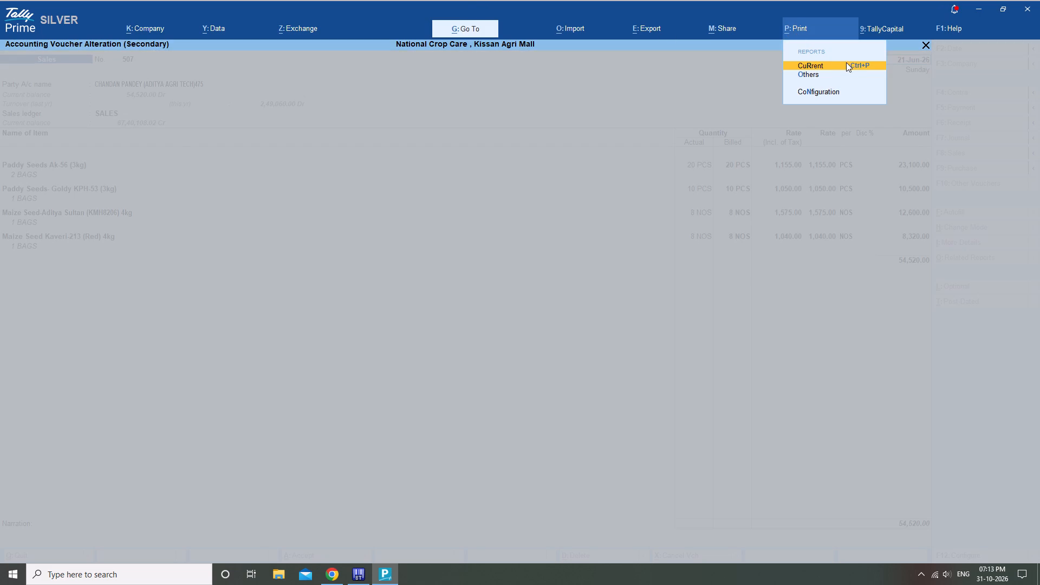
{"action": "left_click", "coordinate": [505, 337]}
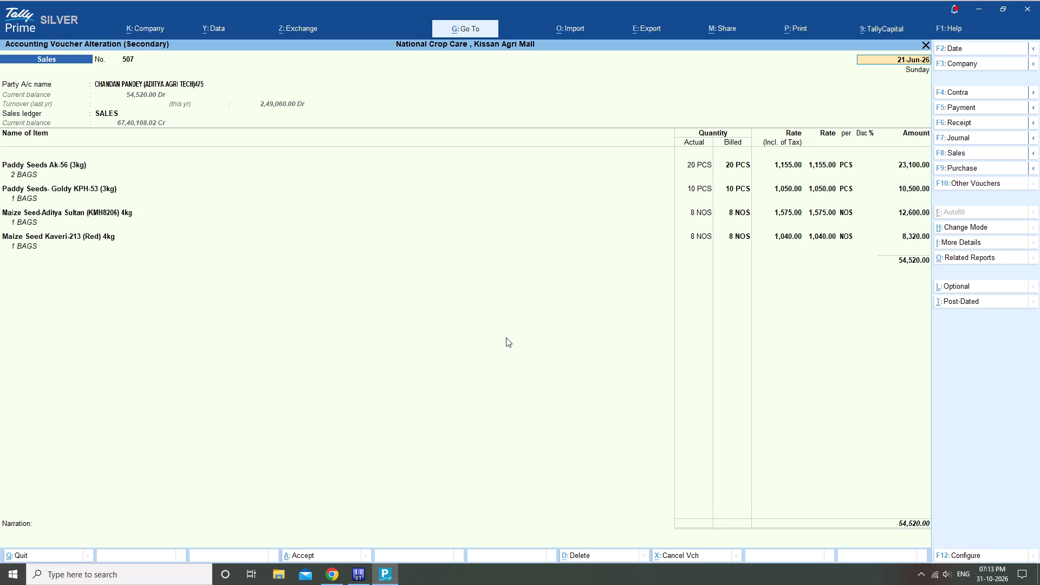
{"action": "key", "text": "Escape"}
{"action": "key", "text": "Escape"}
{"action": "key", "text": "Escape"}
Open the 22-Jun-26 sales voucher 513 and start printing it.
{"action": "key", "text": "Down"}
{"action": "key", "text": "Return"}
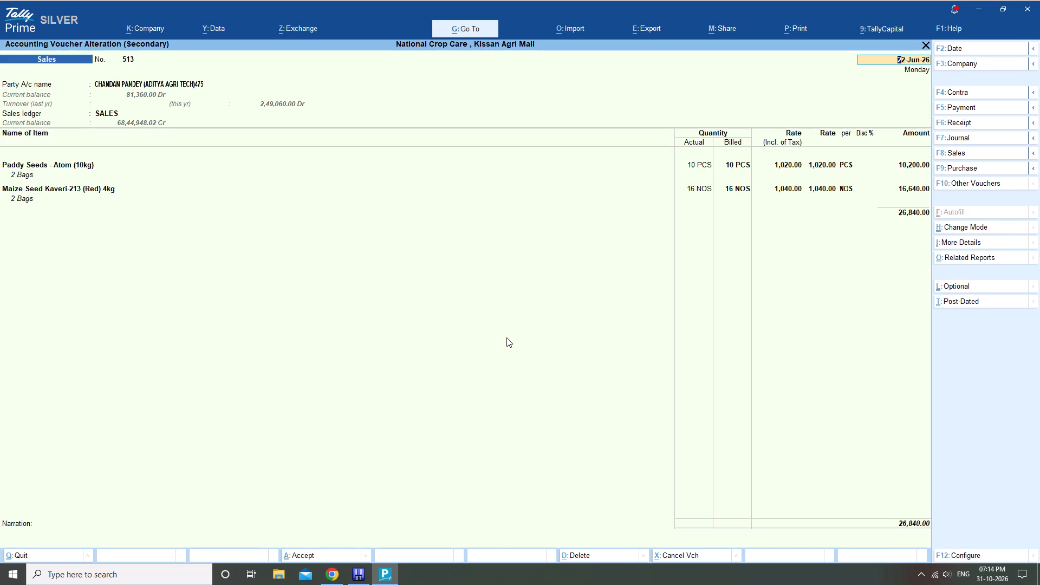
{"action": "left_click", "coordinate": [797, 28]}
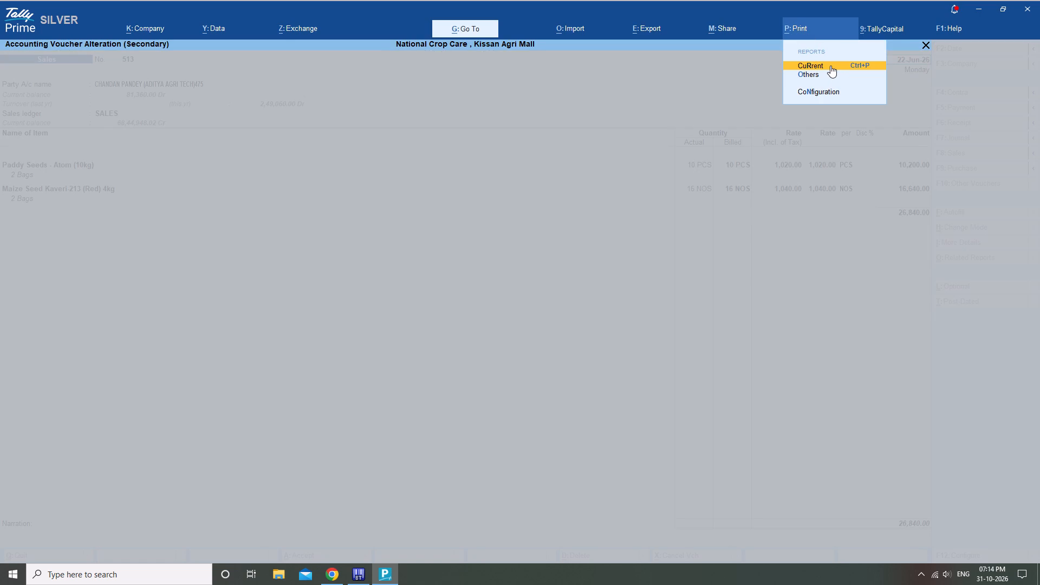
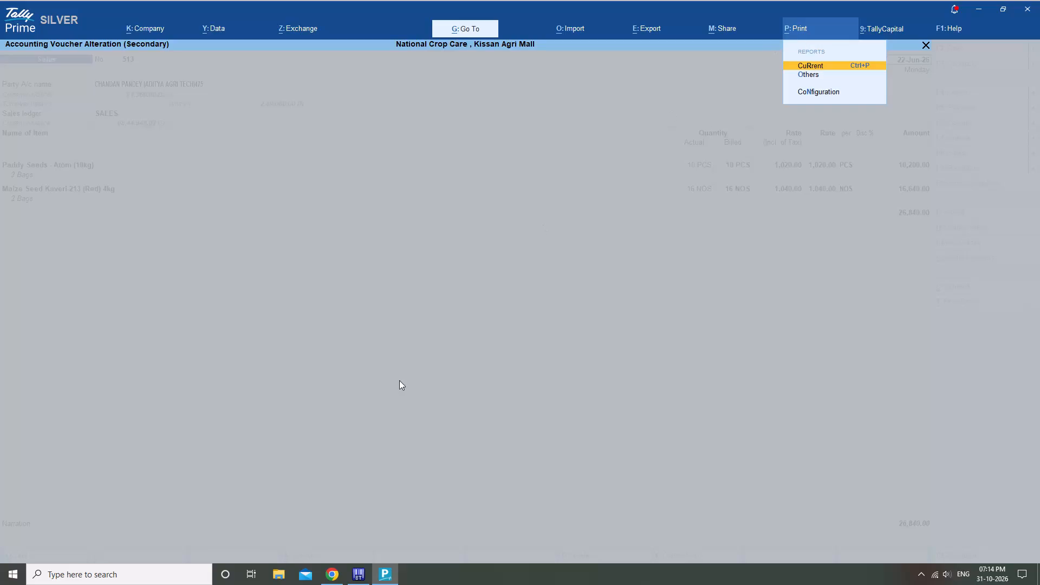
Dismiss the print options and close sales voucher 513 without changing it, returning to the party's ledger vouchers.
{"action": "left_click", "coordinate": [411, 366]}
{"action": "key", "text": "Escape"}
{"action": "key", "text": "Escape"}
{"action": "key", "text": "Escape"}
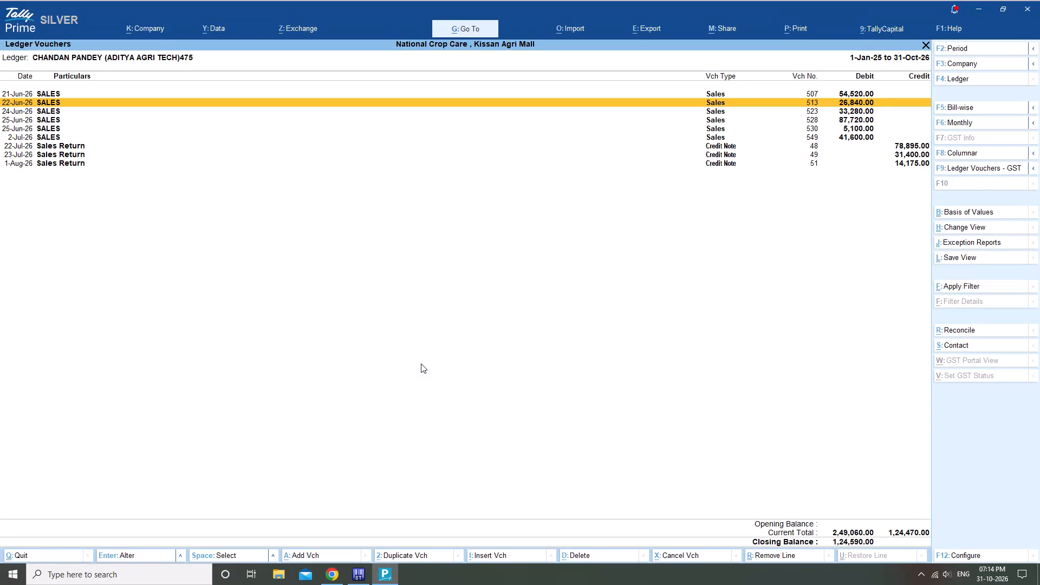
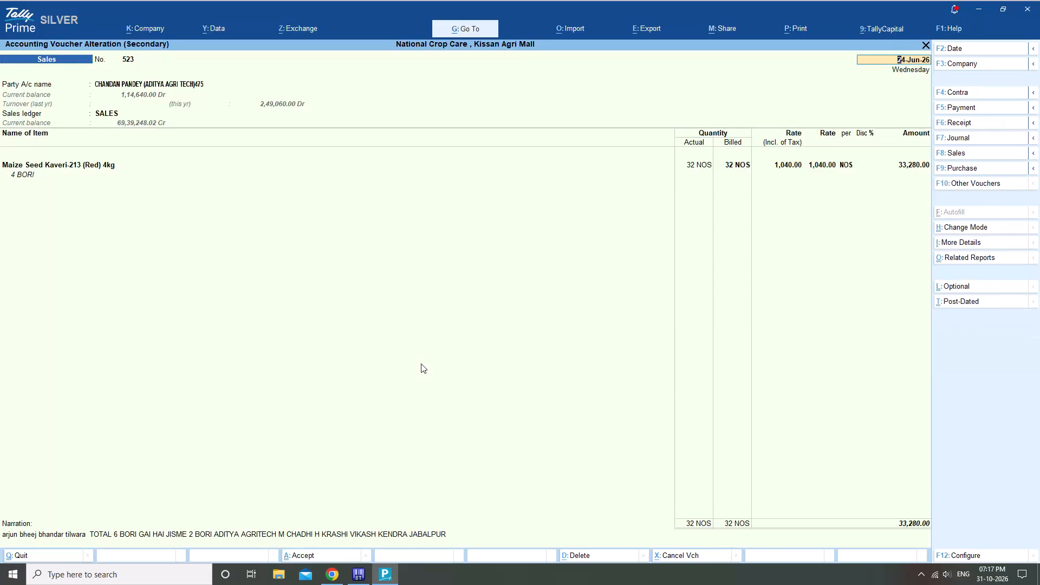
Close sales voucher 523, then examine the party's sales vouchers 528 and 530 one after another, closing each without changes.
{"action": "key", "text": "Escape"}
{"action": "key", "text": "Escape"}
{"action": "key", "text": "Escape"}
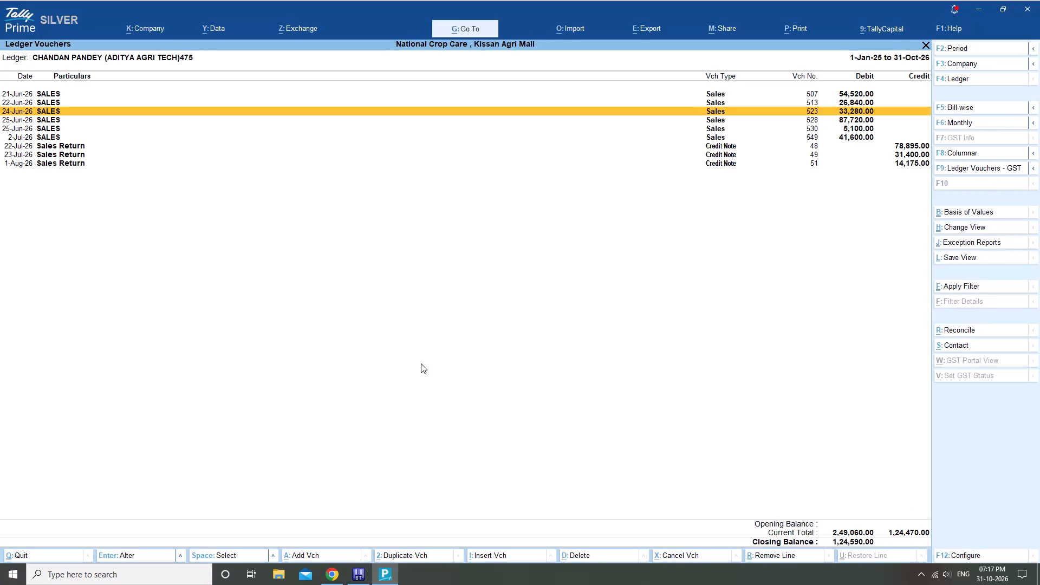
{"action": "key", "text": "Down"}
{"action": "key", "text": "Return"}
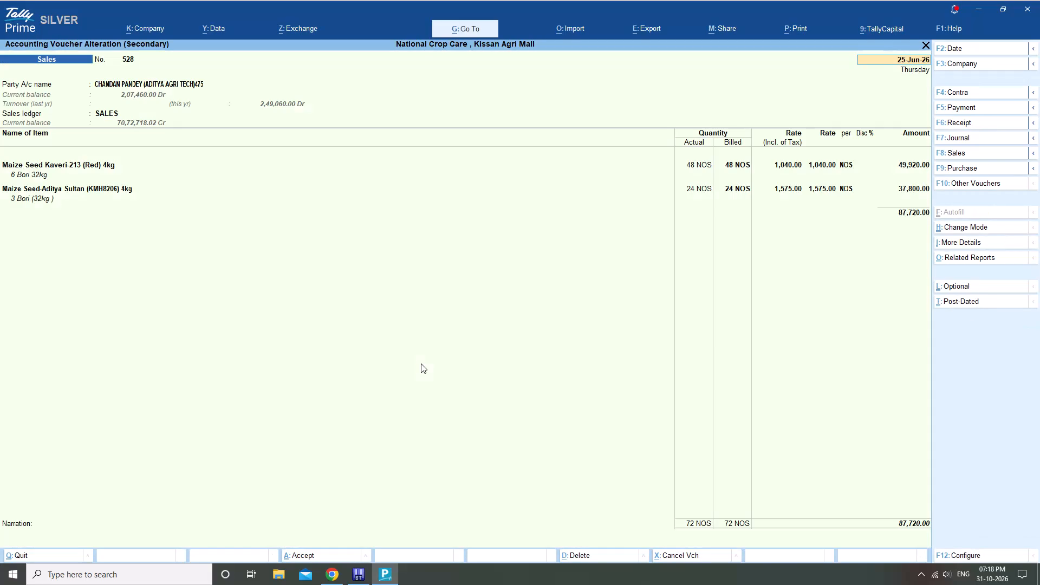
{"action": "key", "text": "Escape"}
{"action": "key", "text": "Escape"}
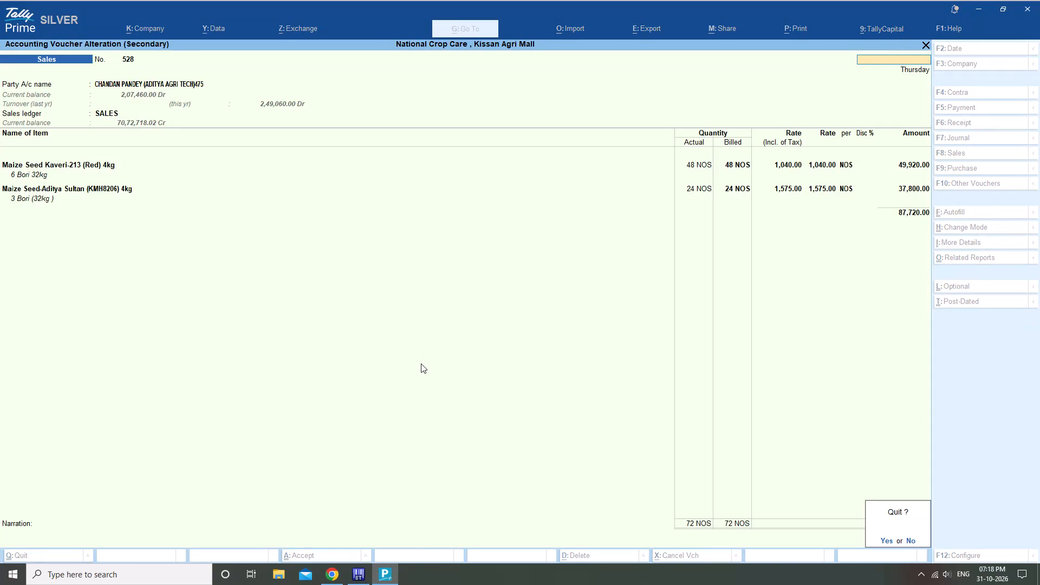
{"action": "key", "text": "Escape"}
{"action": "key", "text": "Down"}
{"action": "key", "text": "Return"}
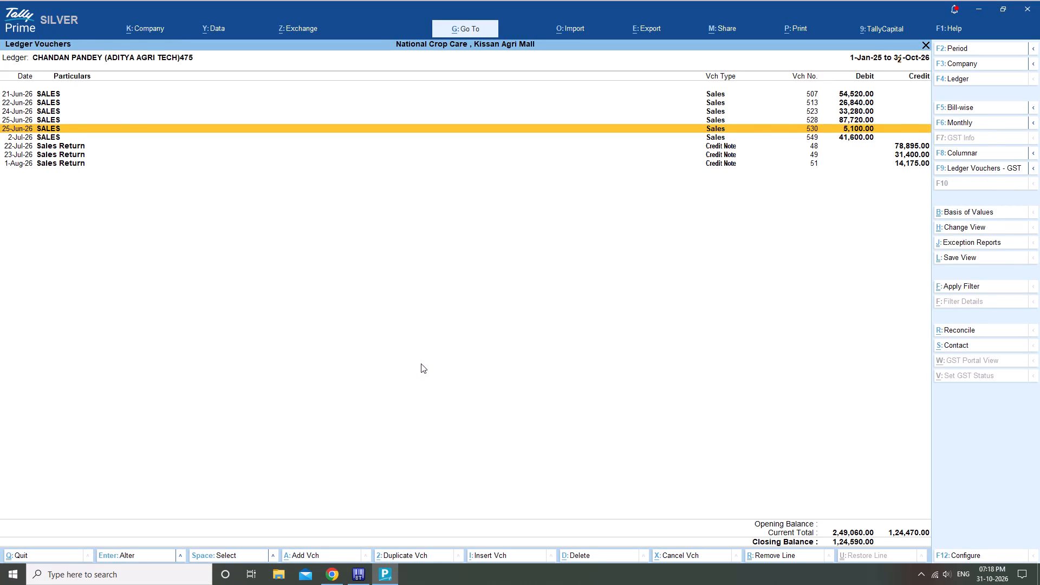
{"action": "key", "text": "Escape"}
{"action": "key", "text": "Escape"}
{"action": "key", "text": "Escape"}
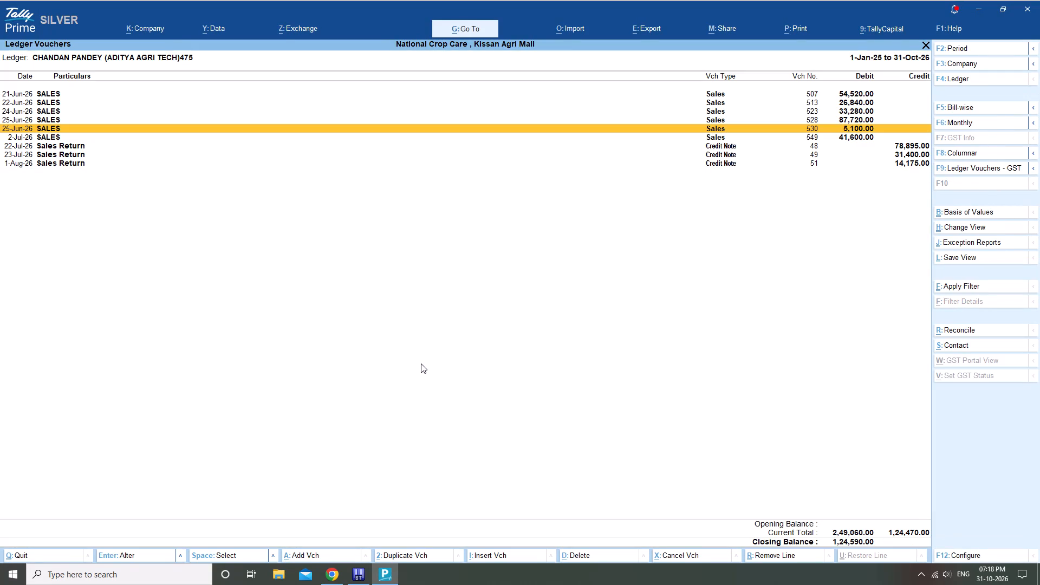
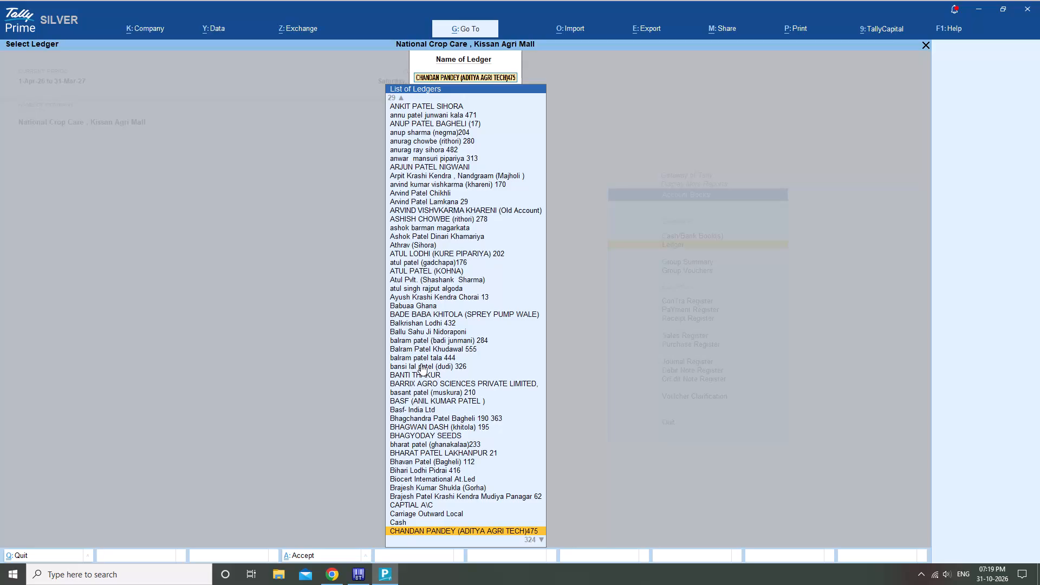
Open the ledger vouchers of Aditya Agri Tech Private Limited with the period starting 1-Jan-25.
{"action": "type", "text": "adi"}
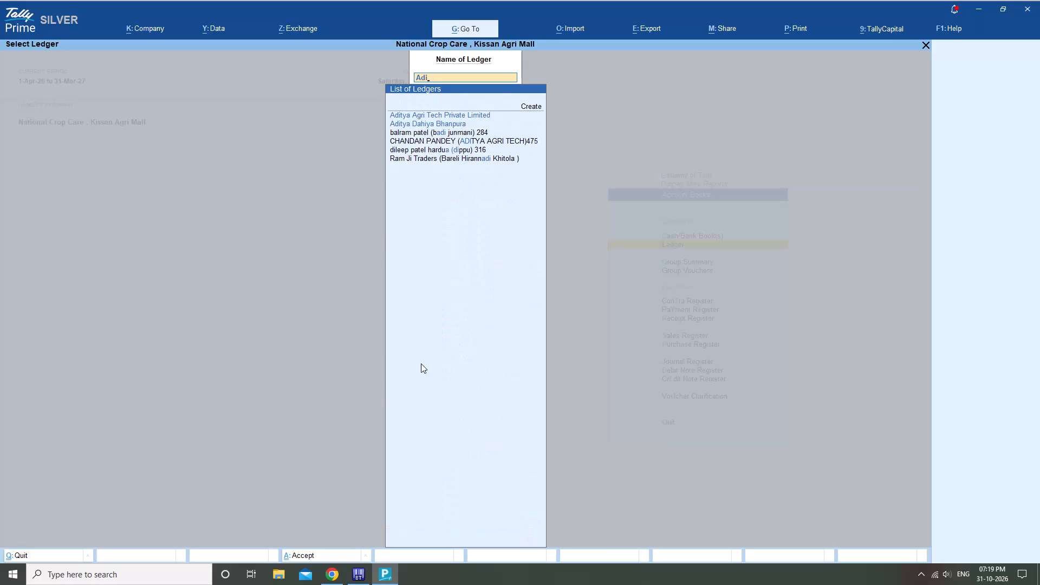
{"action": "key", "text": "Down"}
{"action": "key", "text": "Return"}
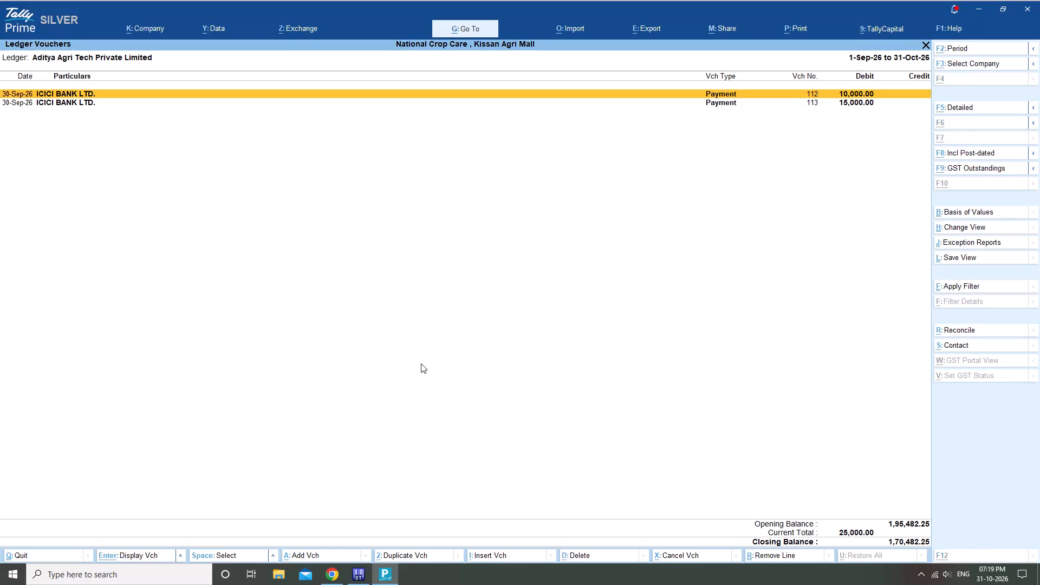
{"action": "key", "text": "alt+F2"}
{"action": "type", "text": "1/1/25"}
{"action": "key", "text": "Return"}
{"action": "key", "text": "Return"}
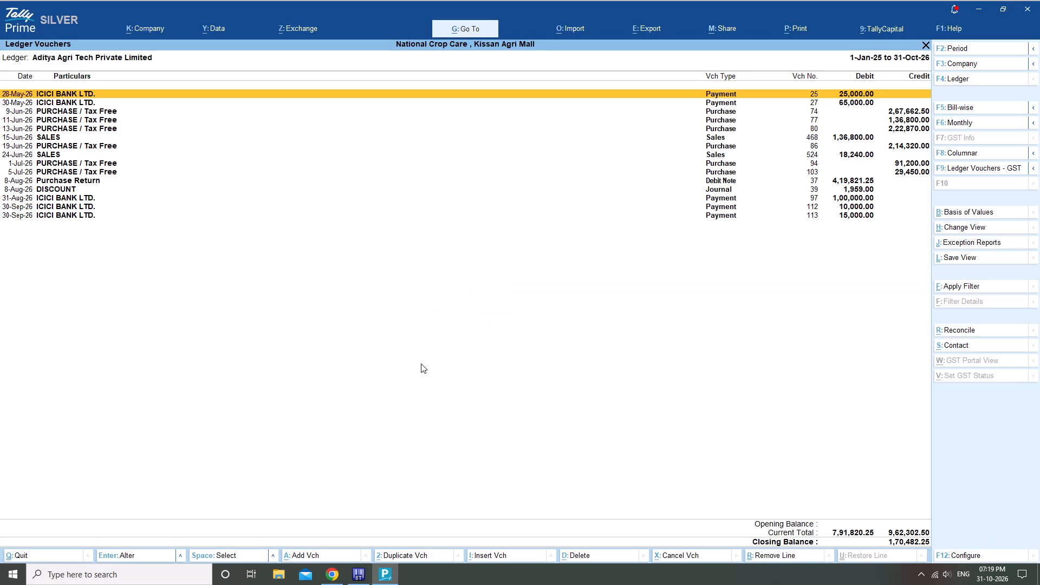
Examine the Aditya Agri Tech Private Limited payment, purchase, sales, debit note and discount entries, then close the ledger.
{"action": "key", "text": "Down"}
{"action": "key", "text": "Down"}
{"action": "key", "text": "Down"}
{"action": "key", "text": "Down"}
{"action": "key", "text": "Down"}
{"action": "key", "text": "Down"}
{"action": "key", "text": "Down"}
{"action": "key", "text": "Down"}
{"action": "key", "text": "Down"}
{"action": "key", "text": "Down"}
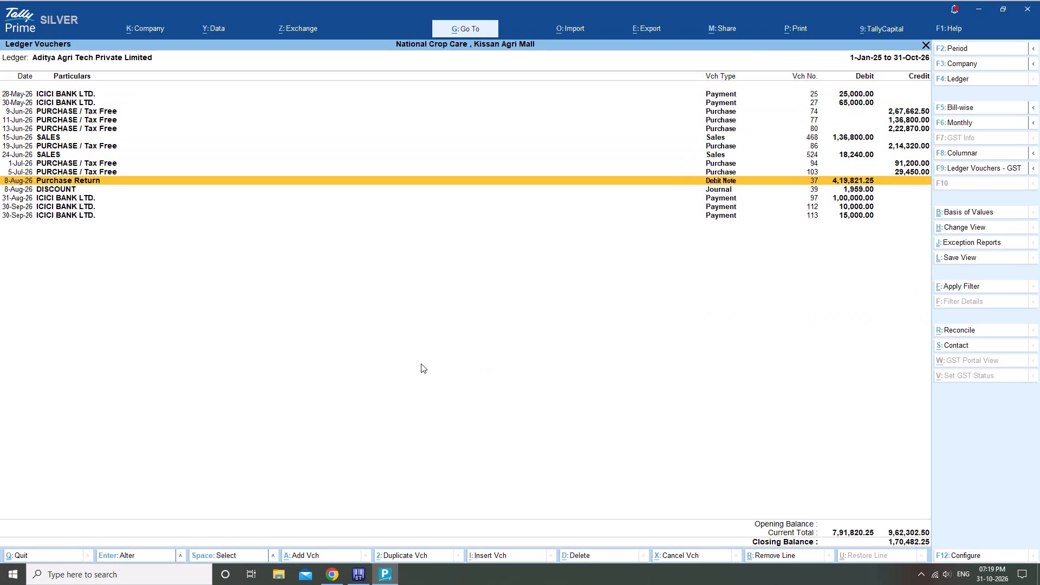
{"action": "key", "text": "Down"}
{"action": "key", "text": "Down"}
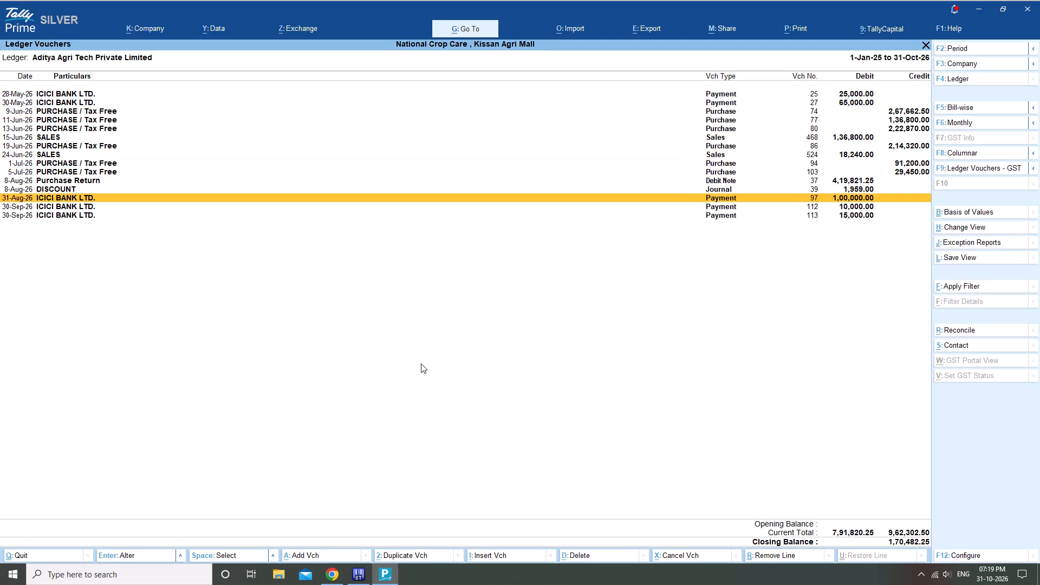
{"action": "key", "text": "Down"}
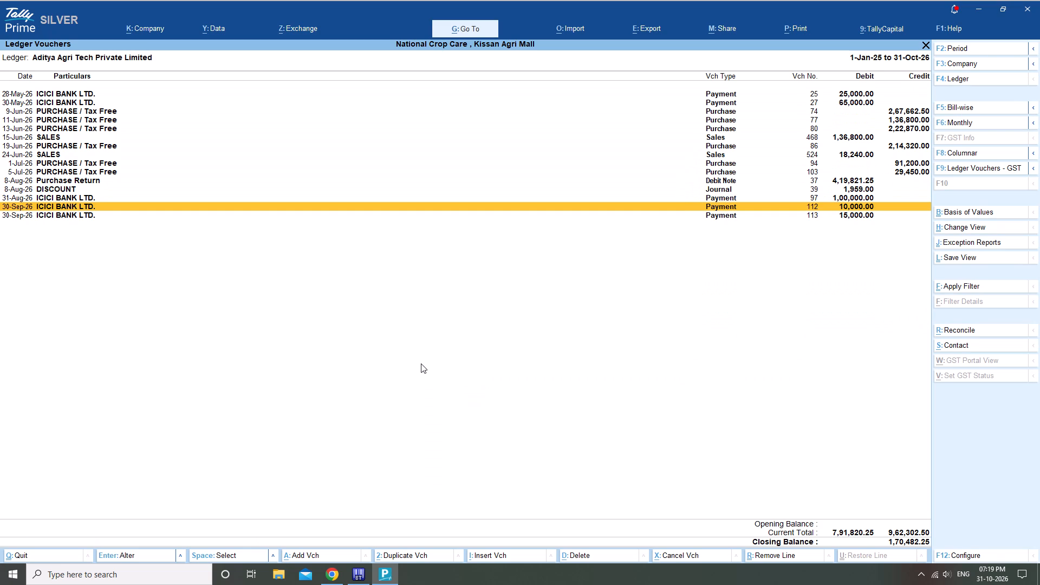
{"action": "key", "text": "Down"}
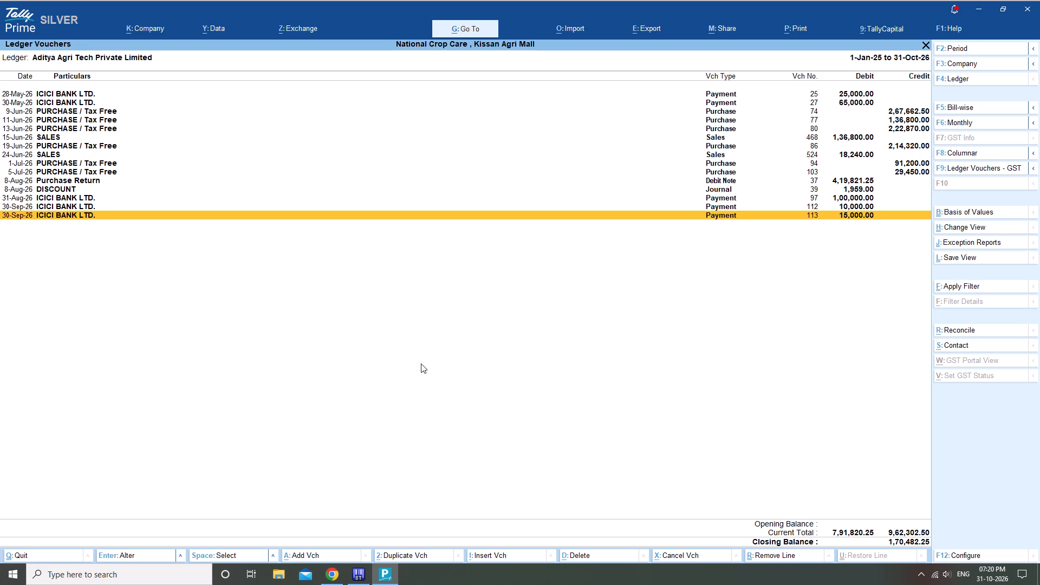
{"action": "key", "text": "Up"}
{"action": "key", "text": "Up"}
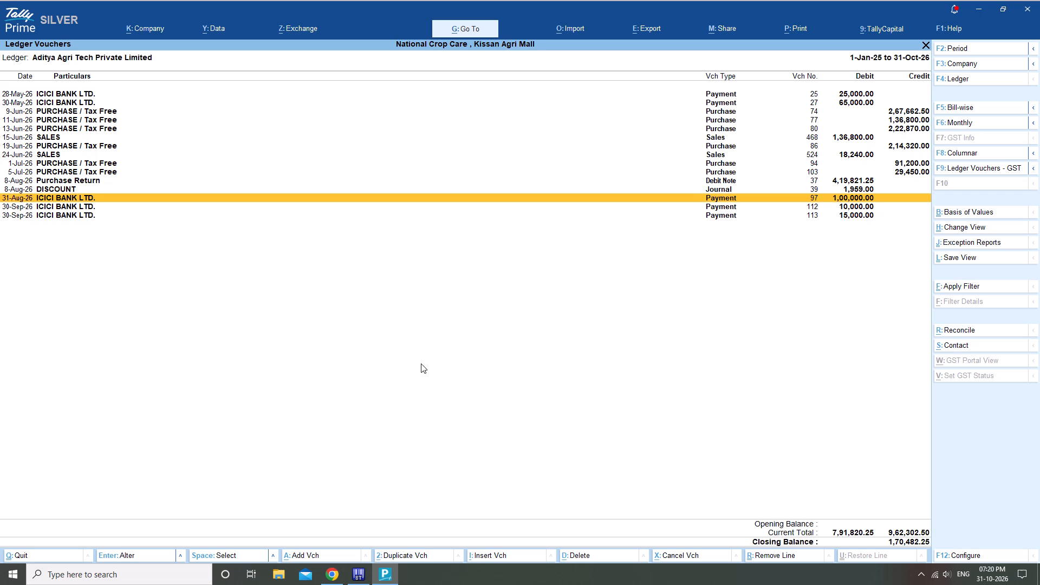
{"action": "key", "text": "Up"}
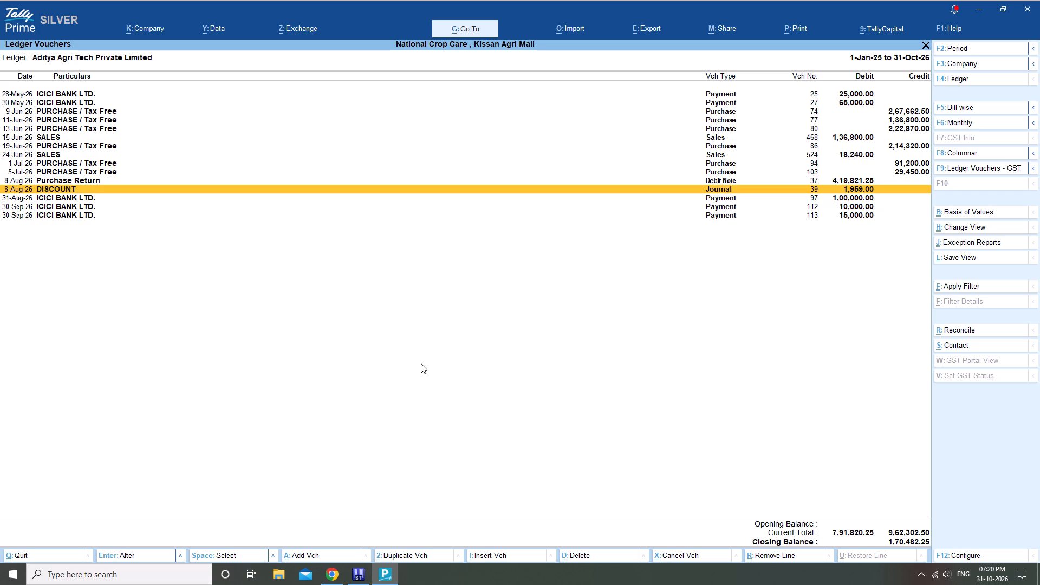
{"action": "key", "text": "Up"}
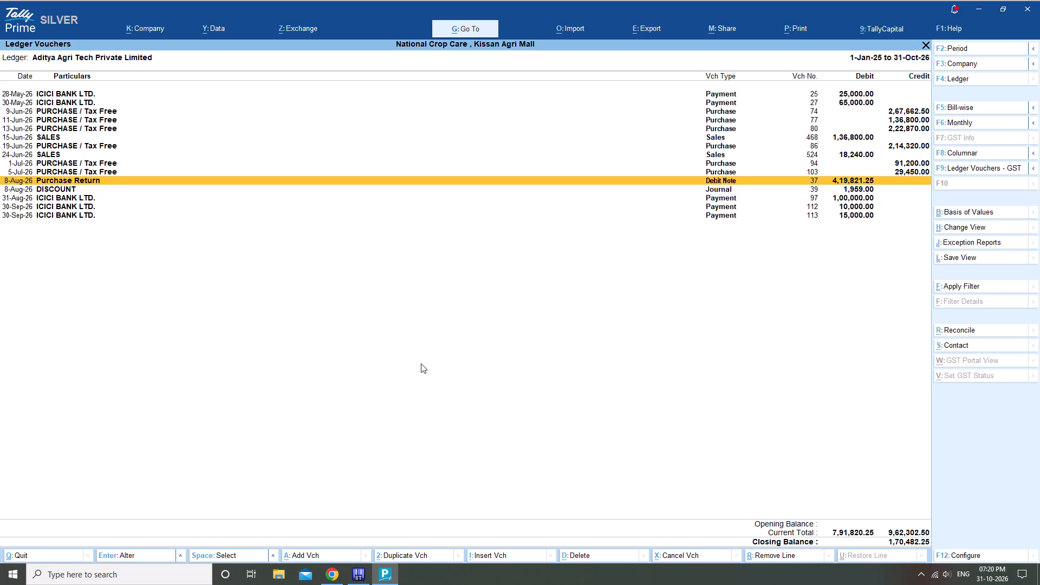
{"action": "key", "text": "Up"}
{"action": "key", "text": "Up"}
{"action": "key", "text": "Up"}
{"action": "key", "text": "Up"}
{"action": "key", "text": "Up"}
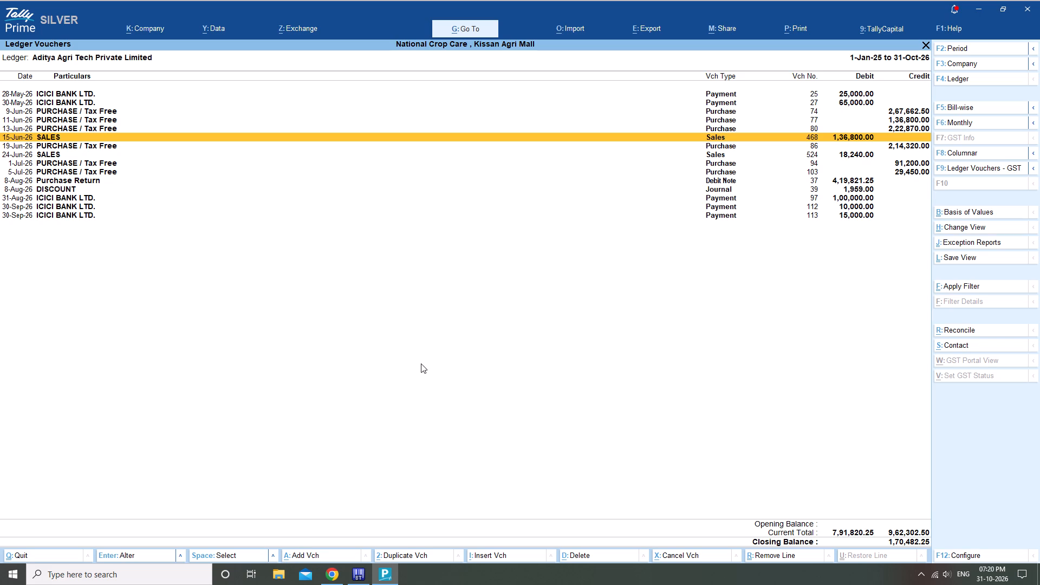
{"action": "key", "text": "Escape"}
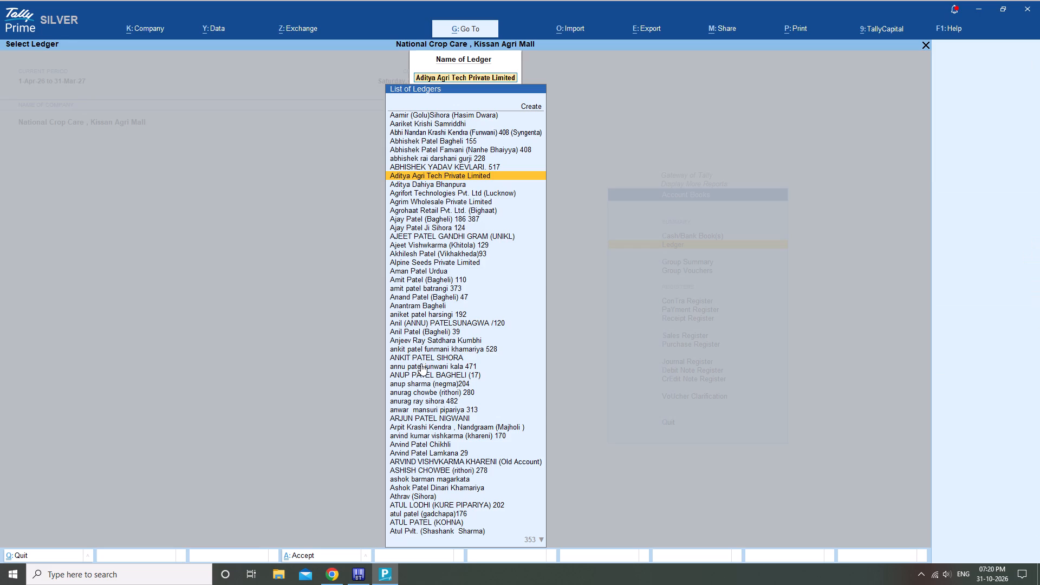
Open the ledger vouchers of the Aditya Agri Tech party ledger 475 with the period starting 1-Jan-25.
{"action": "key", "text": "Escape"}
{"action": "type", "text": "chan"}
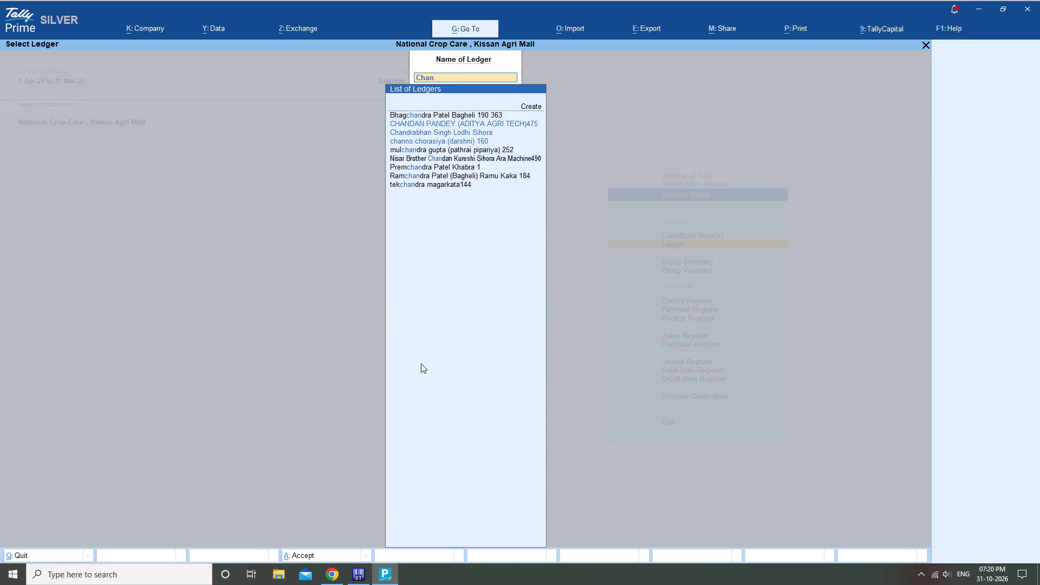
{"action": "key", "text": "Down"}
{"action": "key", "text": "Return"}
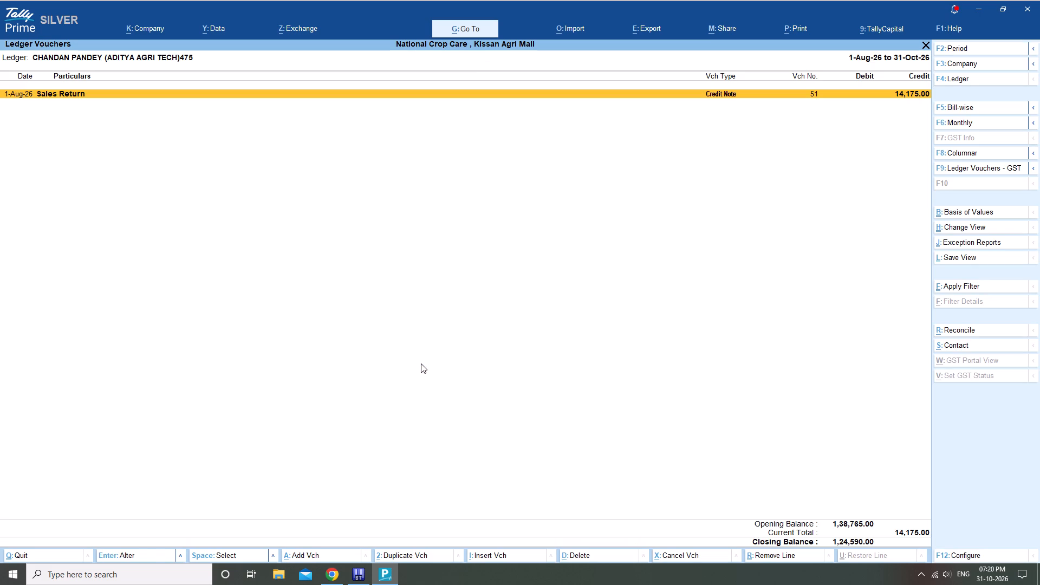
{"action": "key", "text": "alt+F2"}
{"action": "type", "text": "1/1/"}
{"action": "type", "text": "25"}
{"action": "key", "text": "Return"}
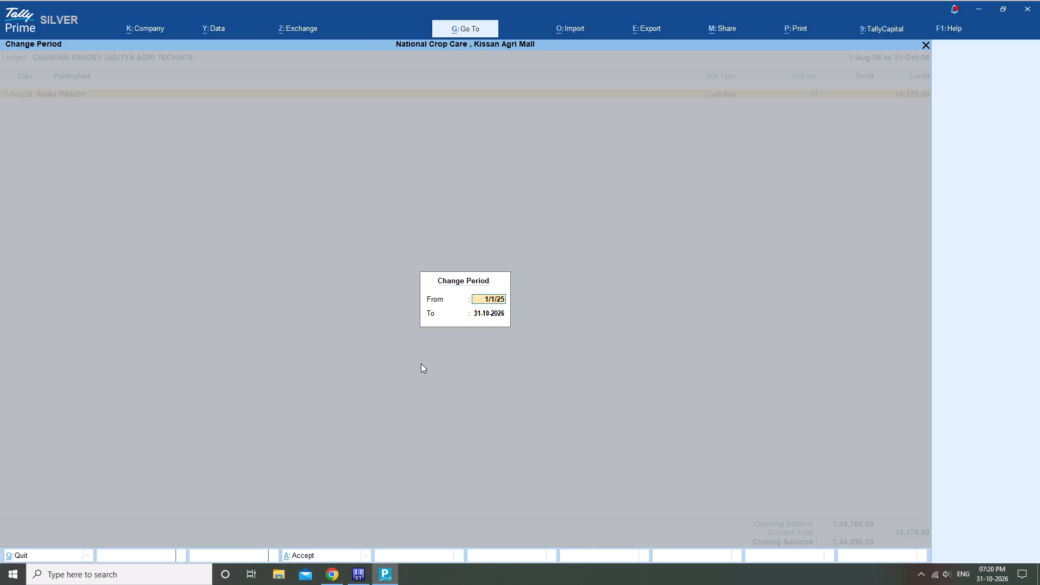
{"action": "key", "text": "Return"}
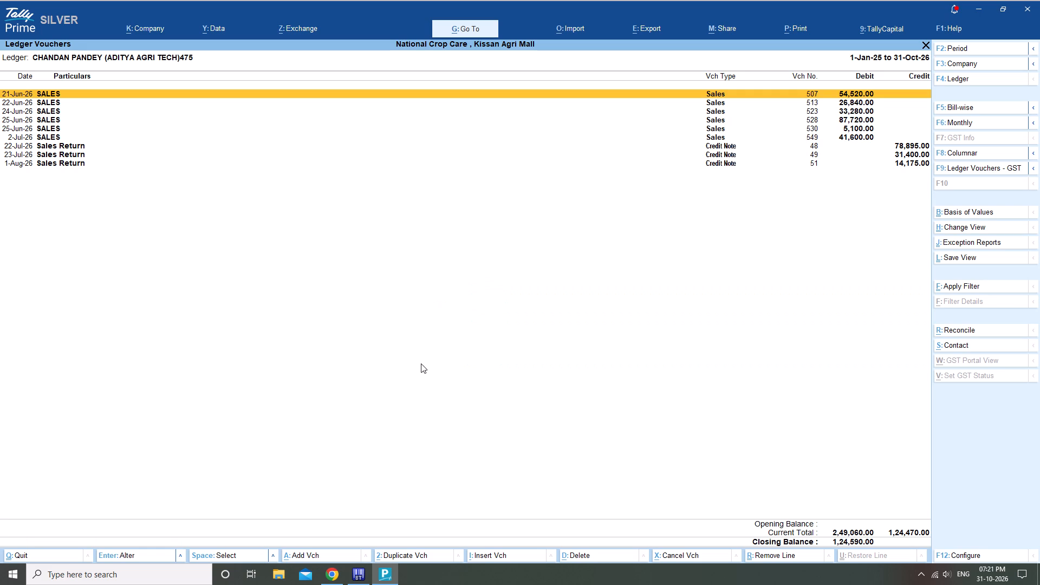
Examine the items in sales voucher 523, close it without changes, and open sales voucher 507 for review.
{"action": "key", "text": "Down"}
{"action": "key", "text": "Down"}
{"action": "key", "text": "Return"}
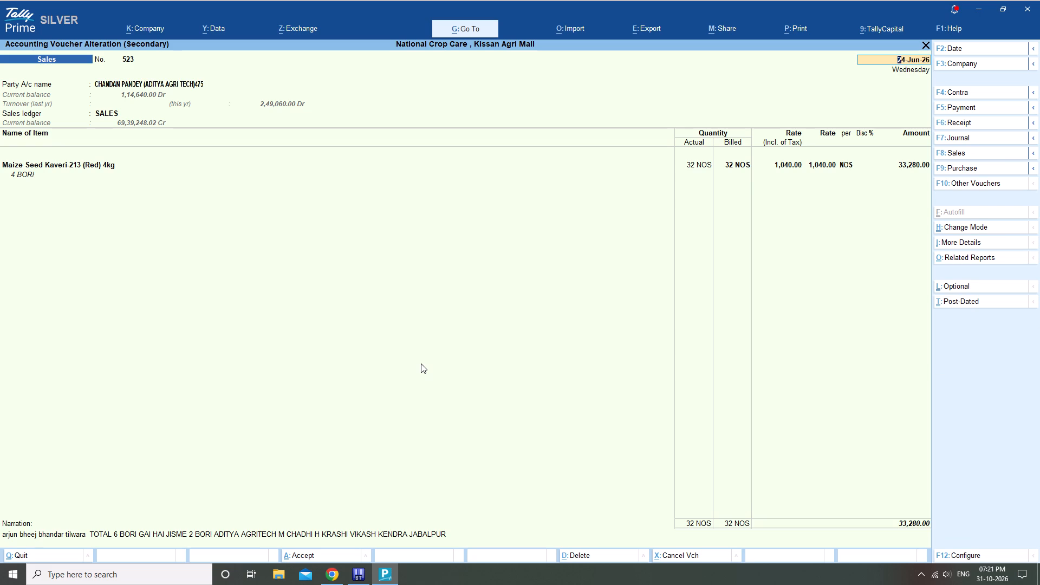
{"action": "key", "text": "Escape"}
{"action": "key", "text": "Escape"}
{"action": "key", "text": "Escape"}
{"action": "key", "text": "Up"}
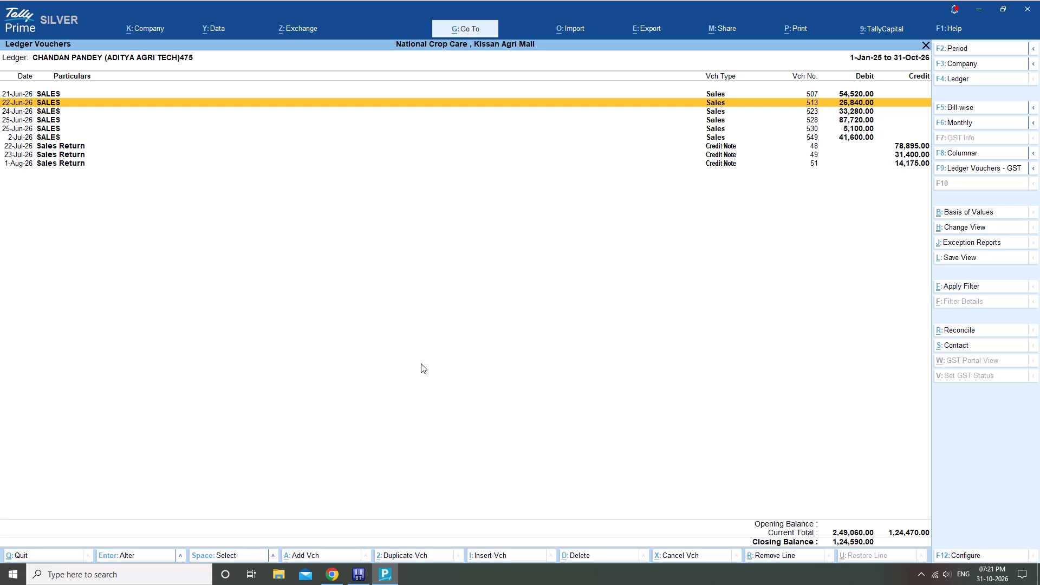
{"action": "key", "text": "Up"}
{"action": "key", "text": "Return"}
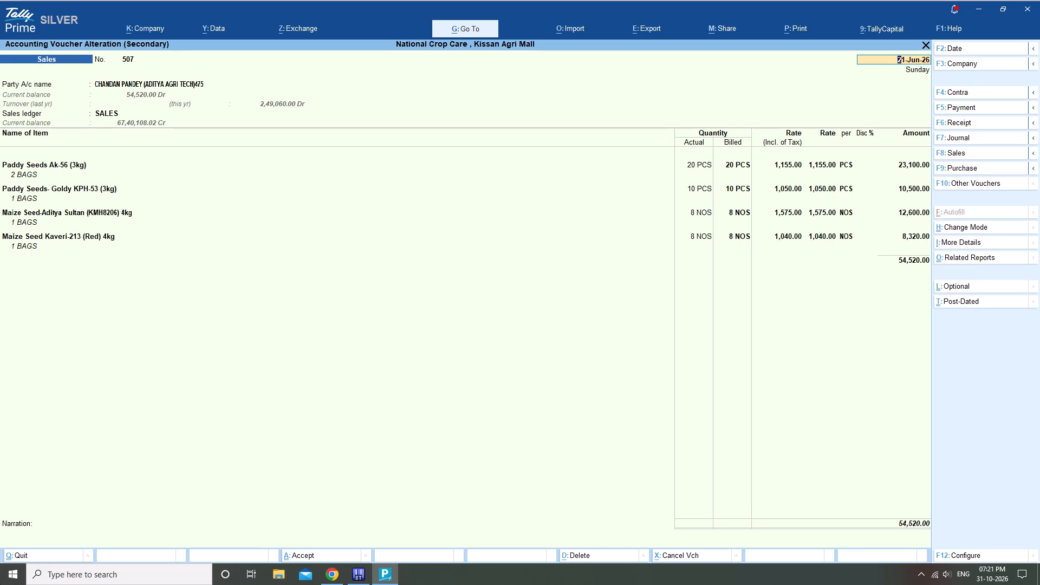
{"action": "left_click", "coordinate": [338, 576]}
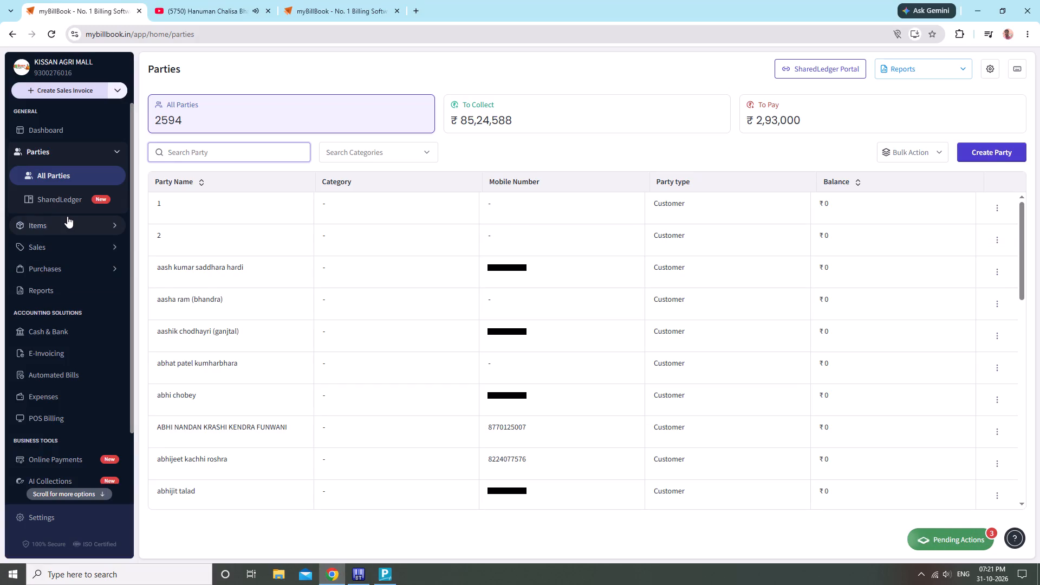
{"action": "type", "text": "chan"}
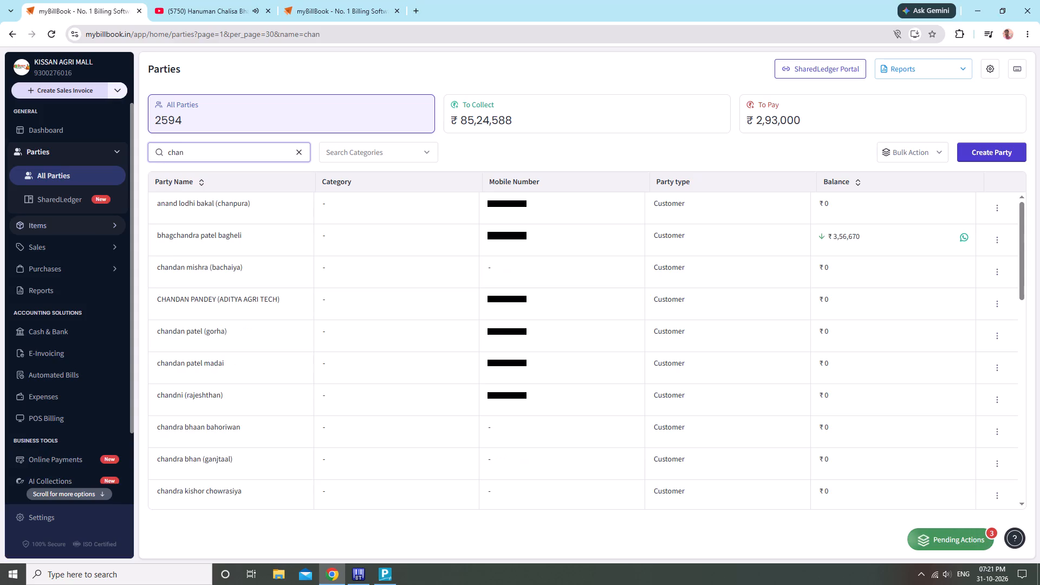
{"action": "key", "text": "d"}
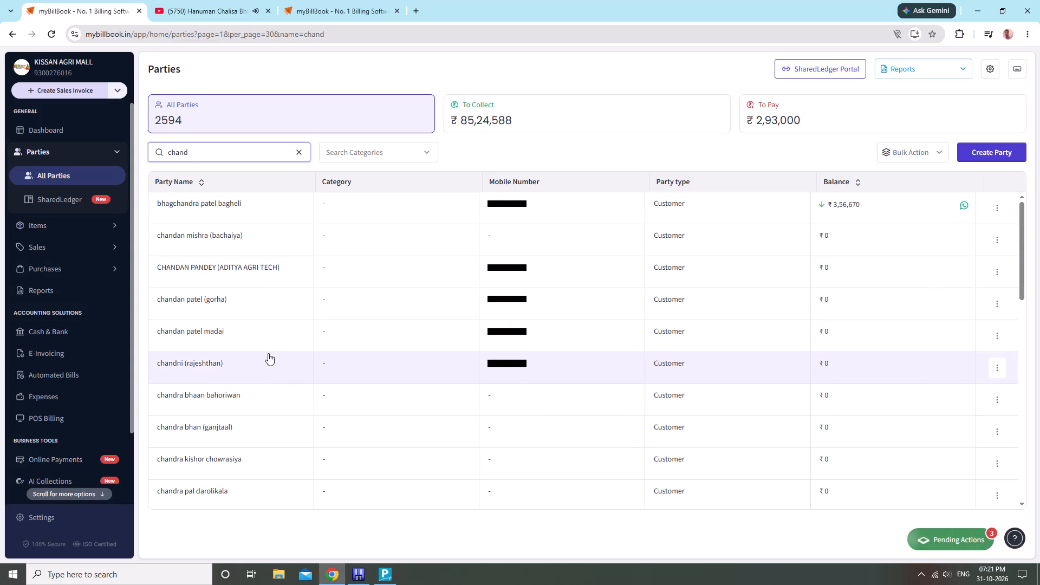
{"action": "key", "text": "a"}
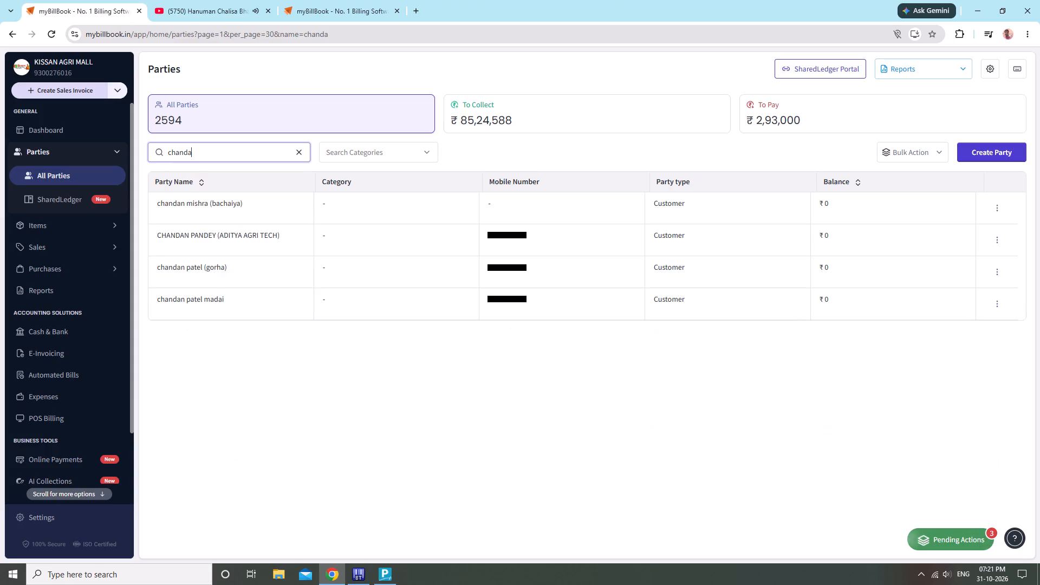
{"action": "key", "text": "n"}
{"action": "left_click", "coordinate": [292, 237]}
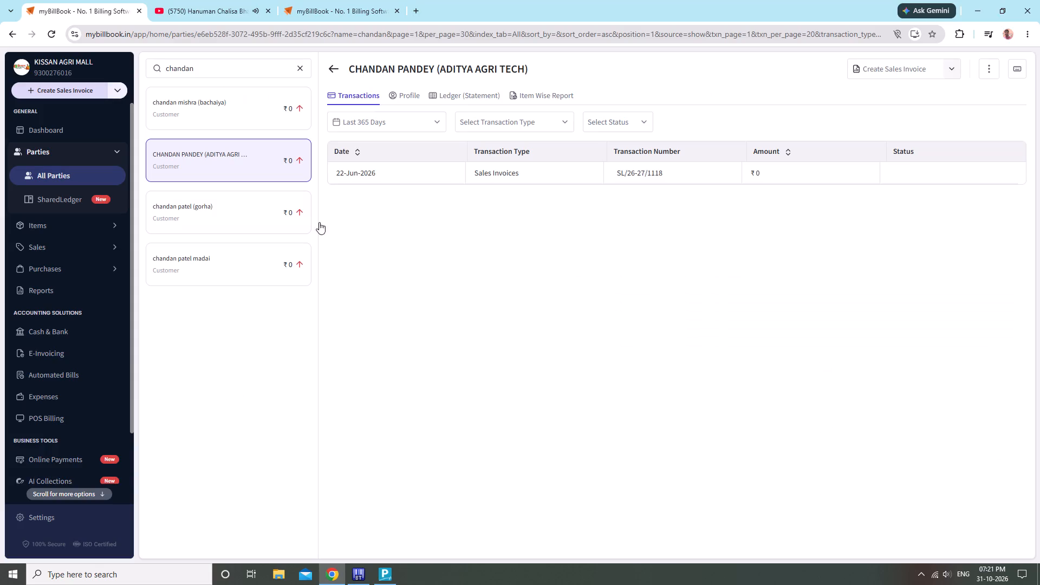
{"action": "left_click", "coordinate": [387, 177]}
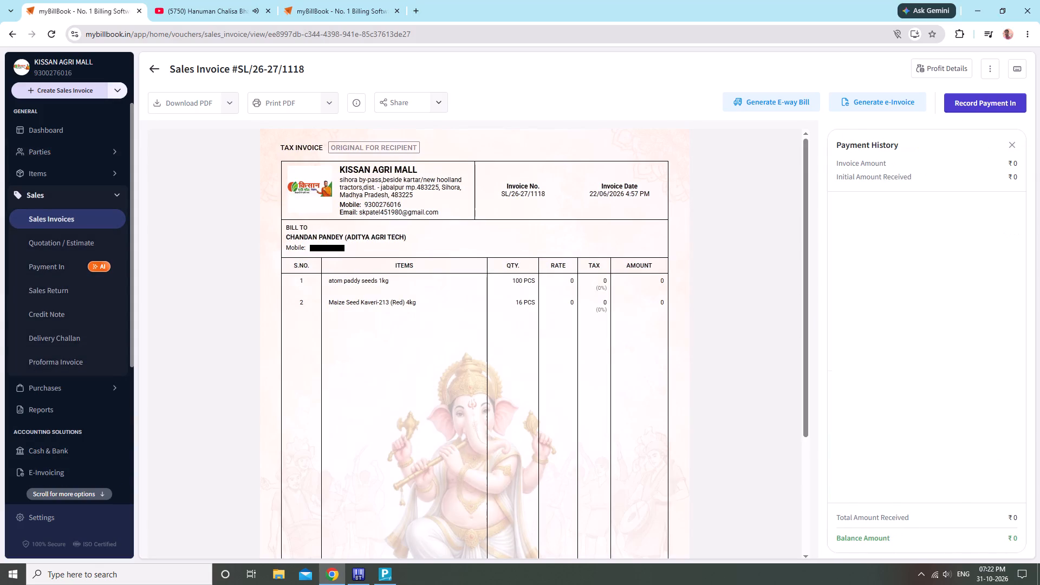
{"action": "scroll", "coordinate": [450, 300], "scroll_direction": "down", "scroll_amount": 6}
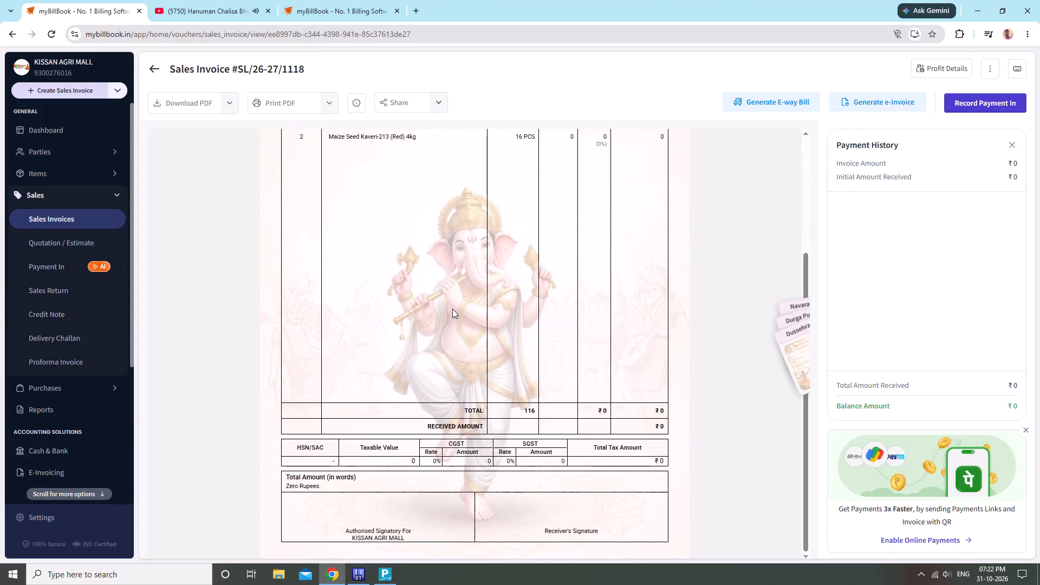
Switch back to TallyPrime and close sales voucher 507 without changes.
{"action": "left_click", "coordinate": [387, 575]}
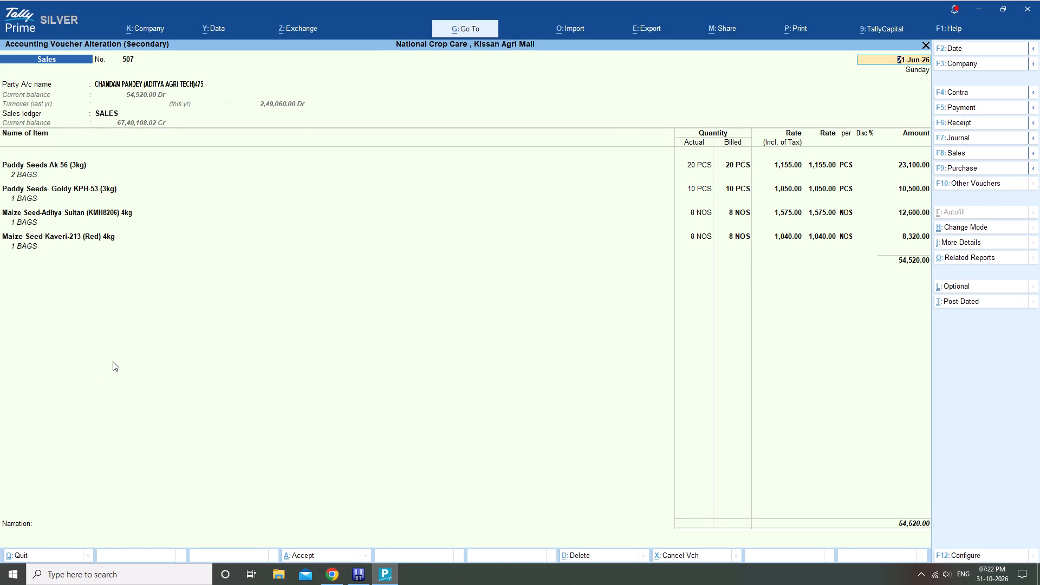
{"action": "key", "text": "Escape"}
{"action": "key", "text": "Escape"}
{"action": "key", "text": "Escape"}
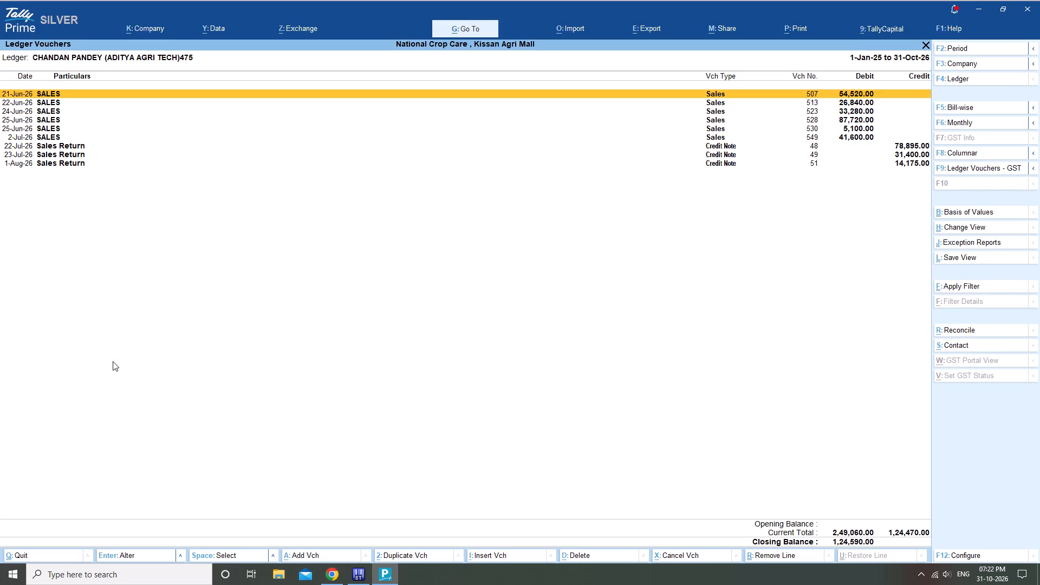
Print the party's sales return credit note 48 dated 22-Jul-26 and close it without changes.
{"action": "key", "text": "Down"}
{"action": "key", "text": "Down"}
{"action": "key", "text": "Down"}
{"action": "key", "text": "Down"}
{"action": "key", "text": "Down"}
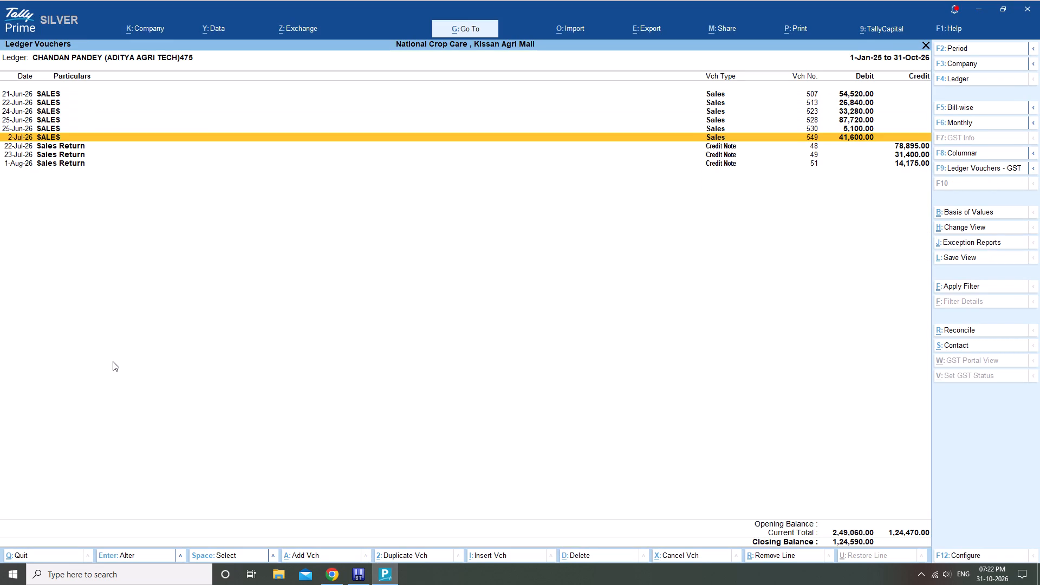
{"action": "key", "text": "Down"}
{"action": "key", "text": "Return"}
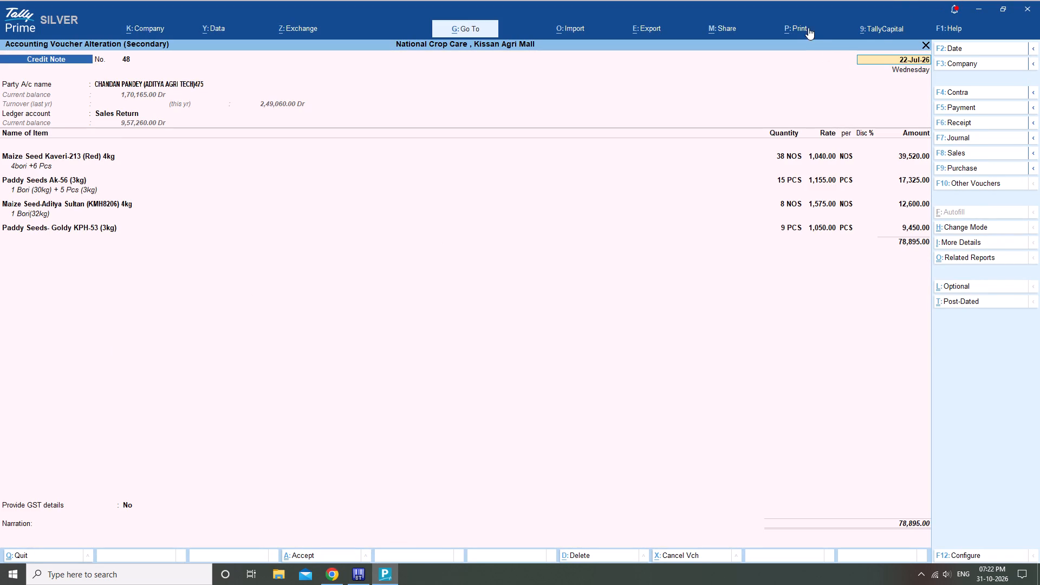
{"action": "left_click", "coordinate": [803, 28]}
{"action": "left_click", "coordinate": [856, 66]}
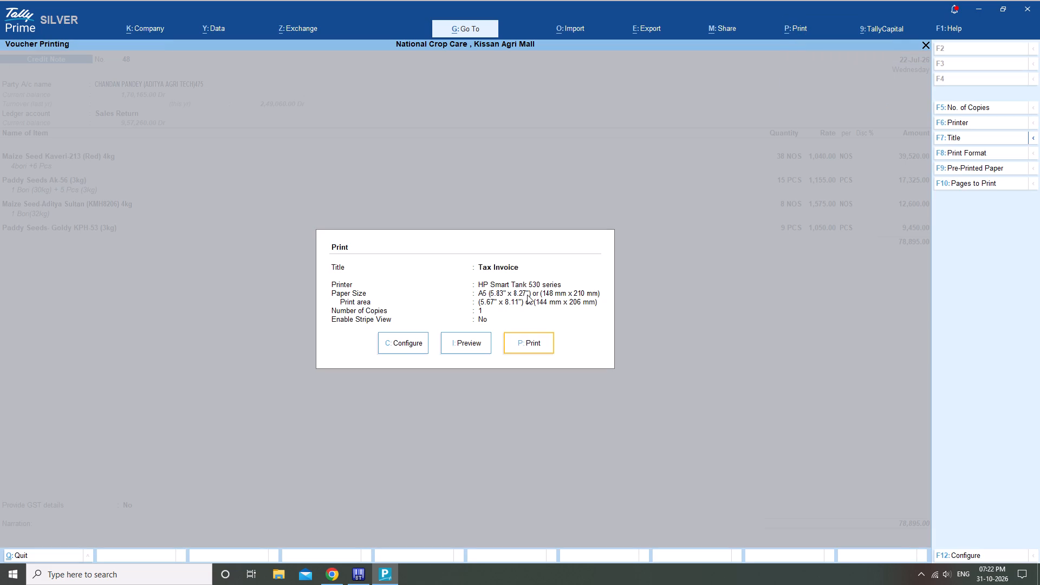
{"action": "left_click", "coordinate": [520, 340]}
{"action": "key", "text": "Escape"}
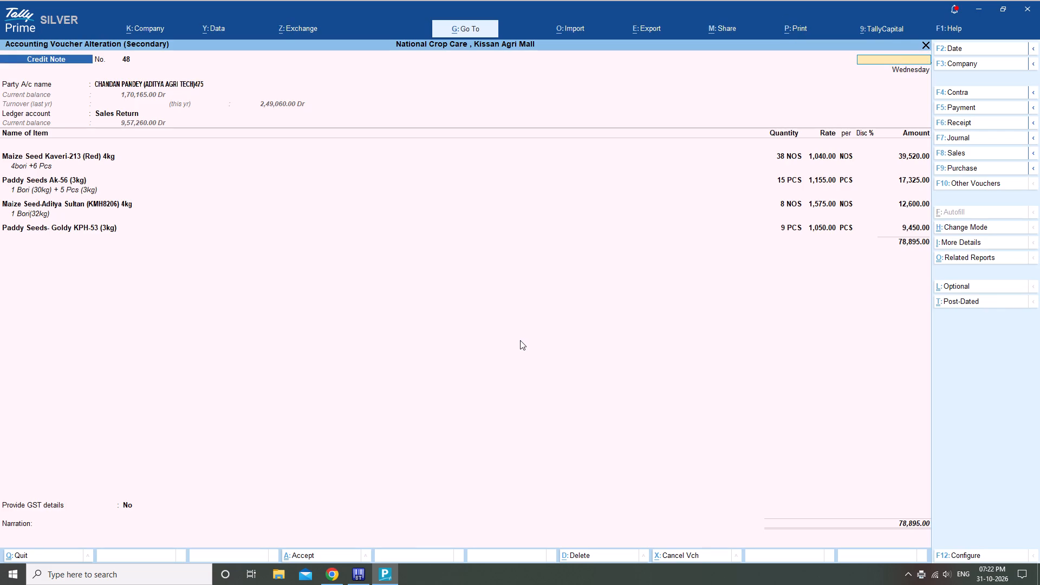
{"action": "key", "text": "Escape"}
{"action": "key", "text": "Escape"}
Print the party's sales return credit note 49 dated 23-Jul-26 and close it without changes.
{"action": "key", "text": "Down"}
{"action": "key", "text": "Return"}
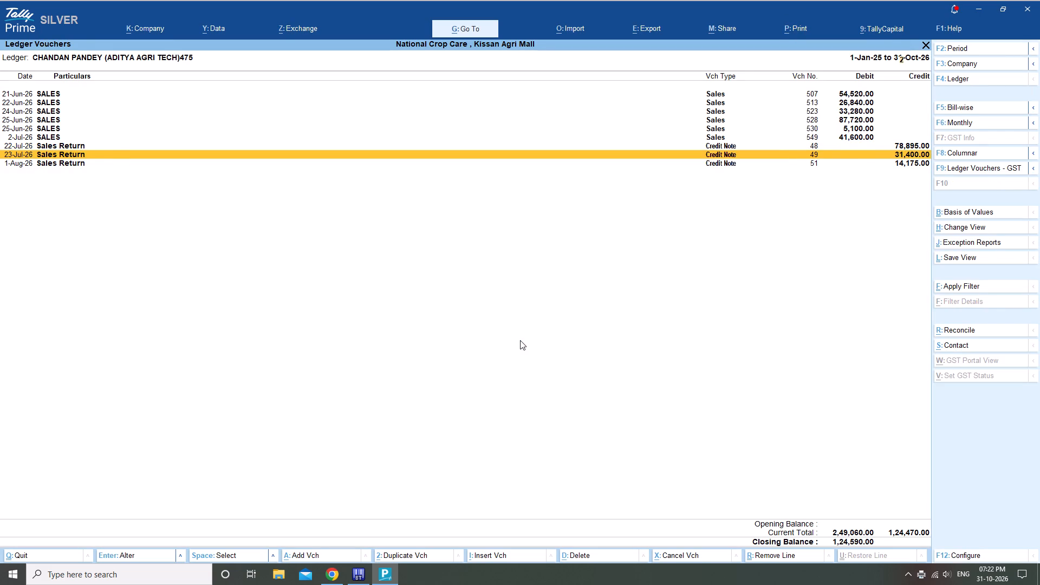
{"action": "left_click", "coordinate": [794, 30]}
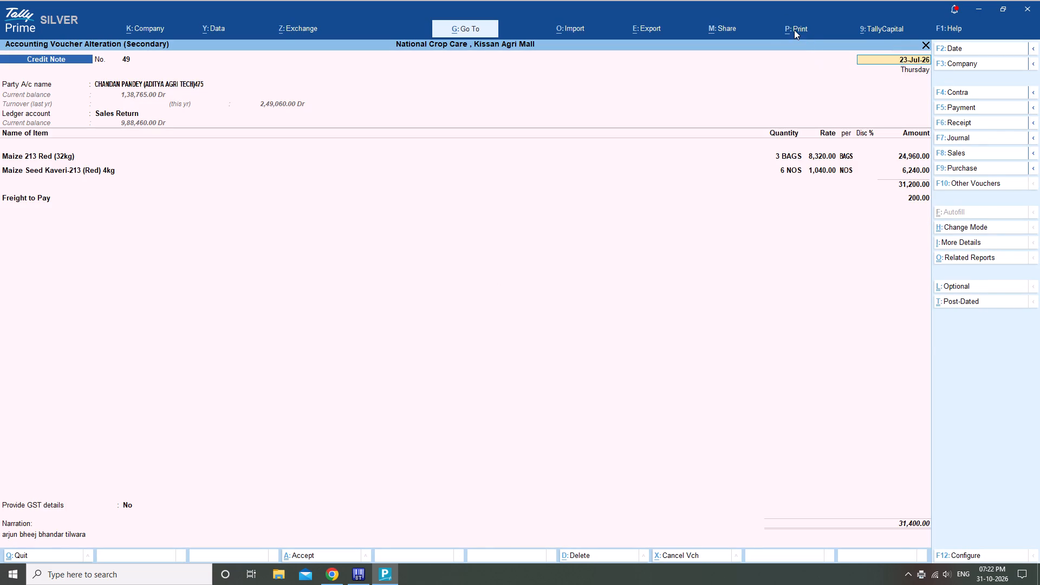
{"action": "left_click", "coordinate": [828, 63]}
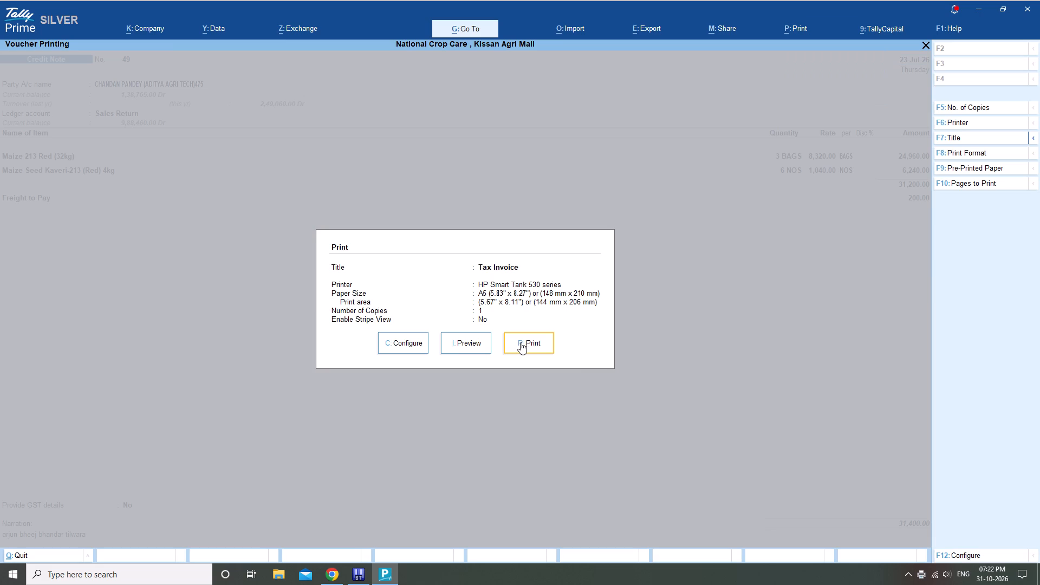
{"action": "left_click", "coordinate": [521, 342]}
{"action": "key", "text": "Escape"}
{"action": "key", "text": "Escape"}
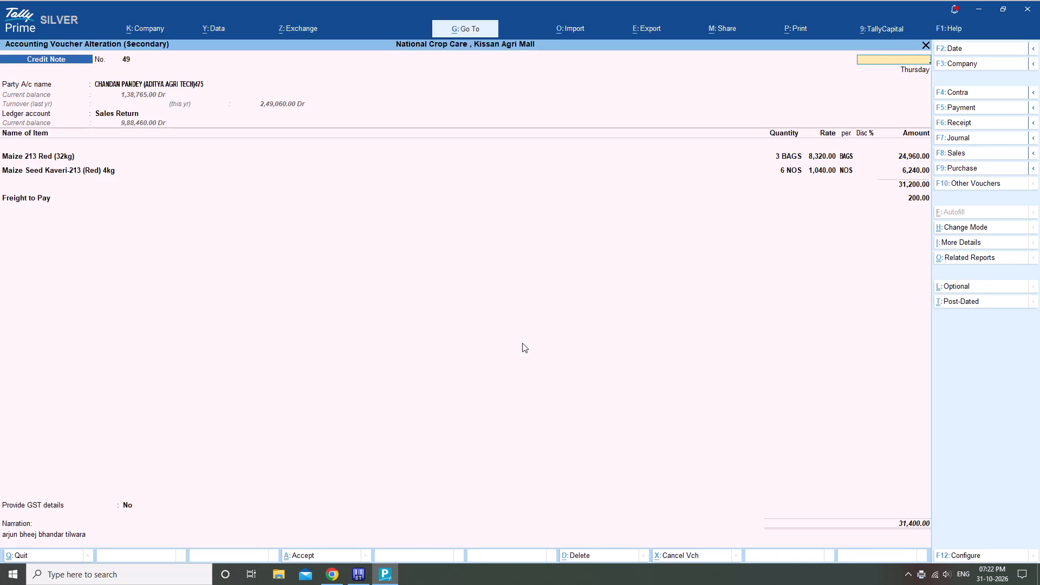
{"action": "key", "text": "Escape"}
Open the party's sales return credit note 51 dated 1-Aug-26 and print one copy of it.
{"action": "key", "text": "Down"}
{"action": "key", "text": "Return"}
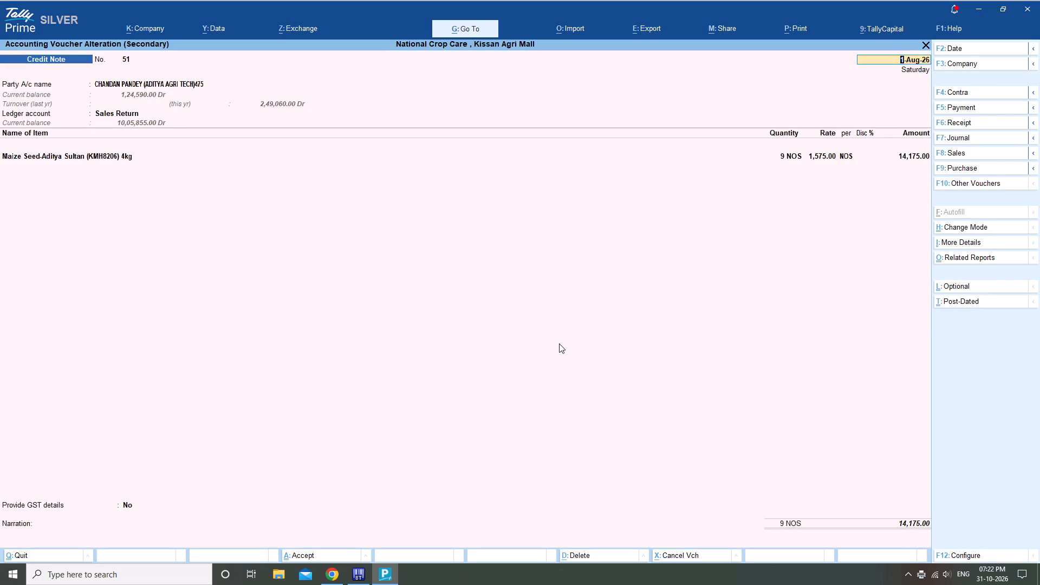
{"action": "left_click", "coordinate": [783, 24]}
{"action": "left_click", "coordinate": [790, 64]}
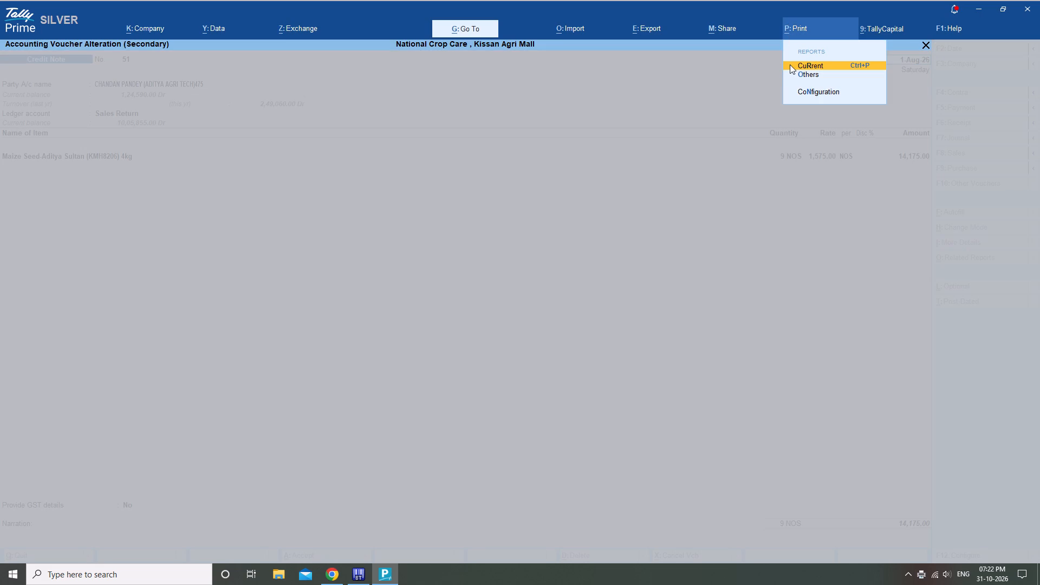
{"action": "left_click", "coordinate": [518, 349]}
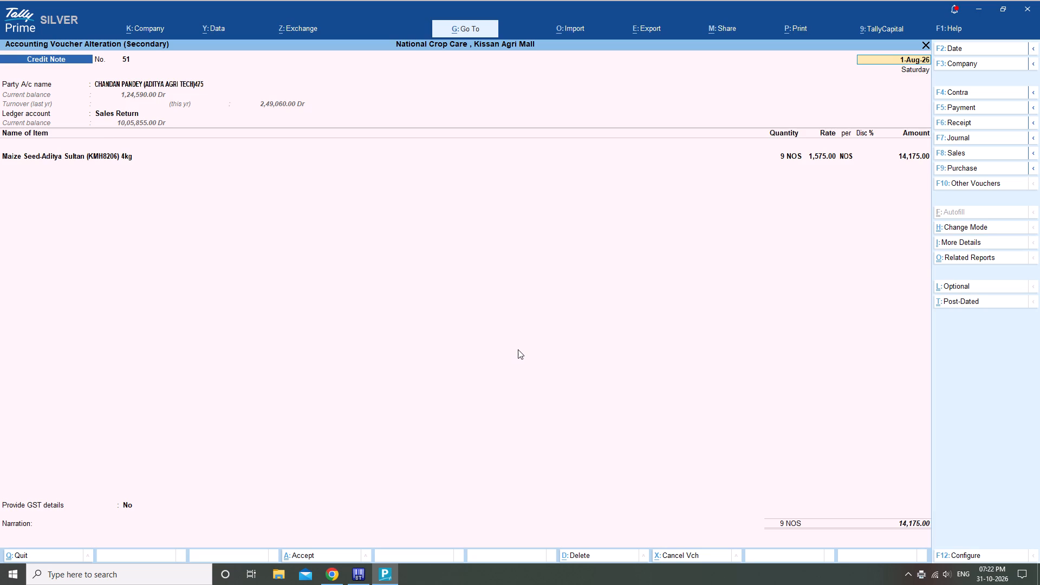
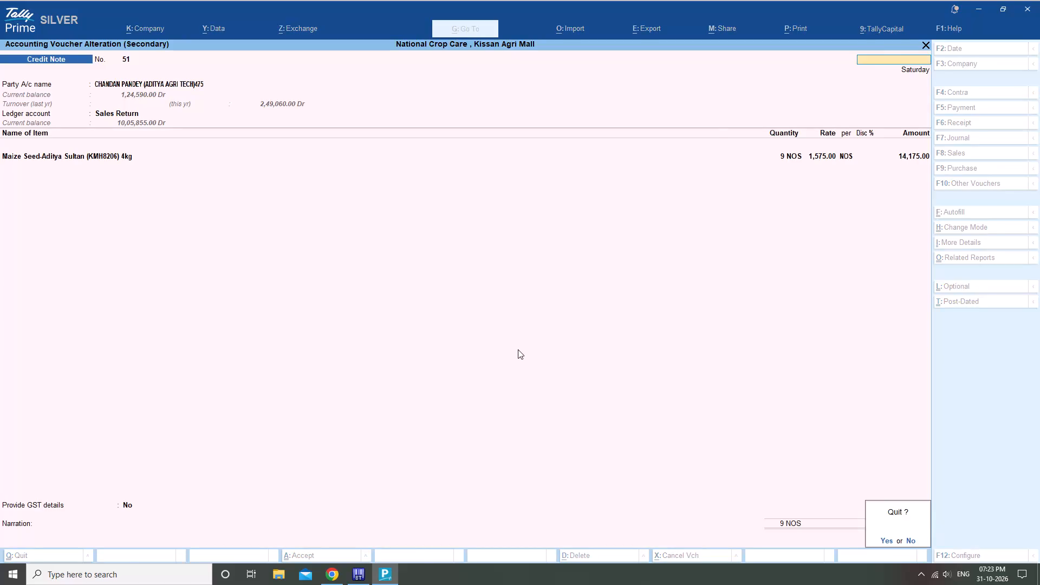
Close sales return credit note 51 without changes.
{"action": "key", "text": "Escape"}
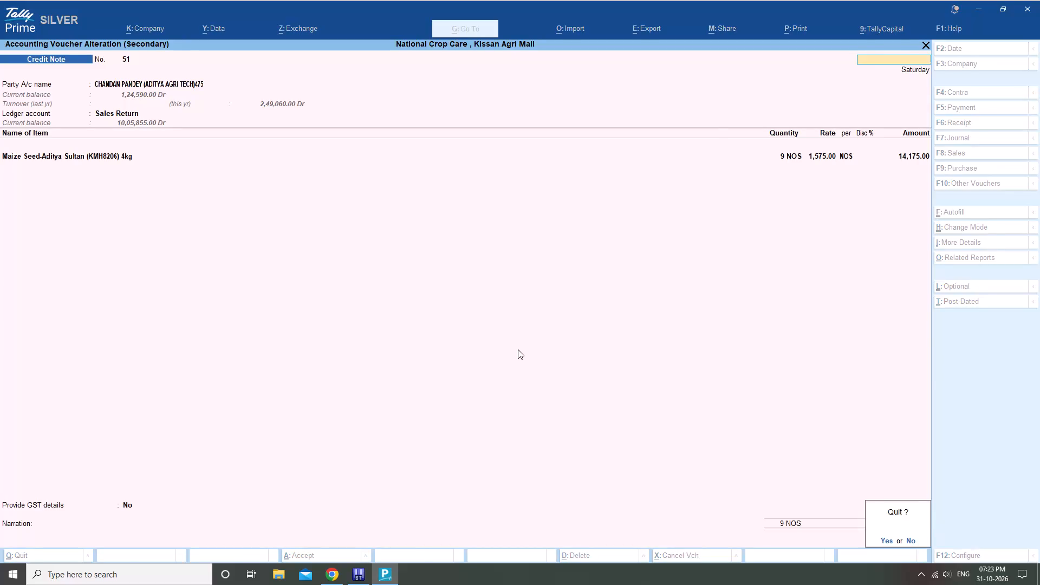
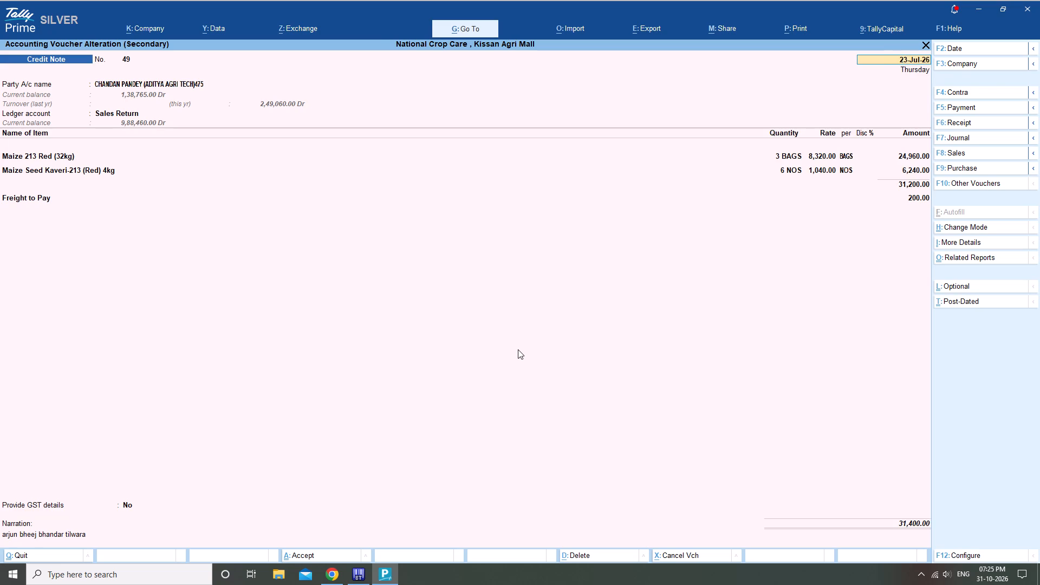
Close sales return credit note 49 without changes and return to the ledger's voucher list.
{"action": "key", "text": "Escape"}
{"action": "key", "text": "Escape"}
{"action": "key", "text": "Escape"}
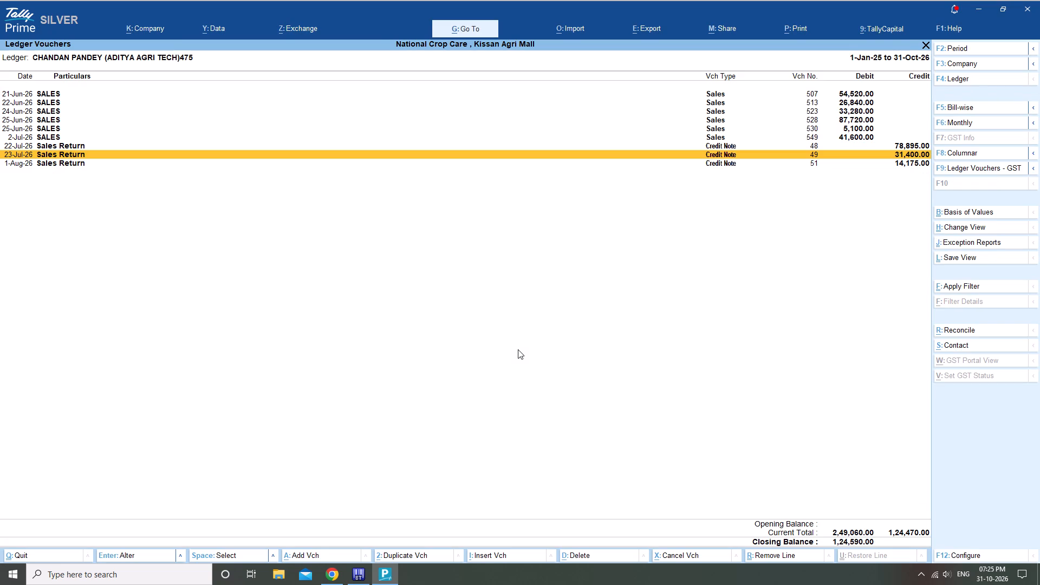
Open the 22-Jul-26 sales return credit note 48 from the ledger to review its items.
{"action": "key", "text": "Up"}
{"action": "key", "text": "Return"}
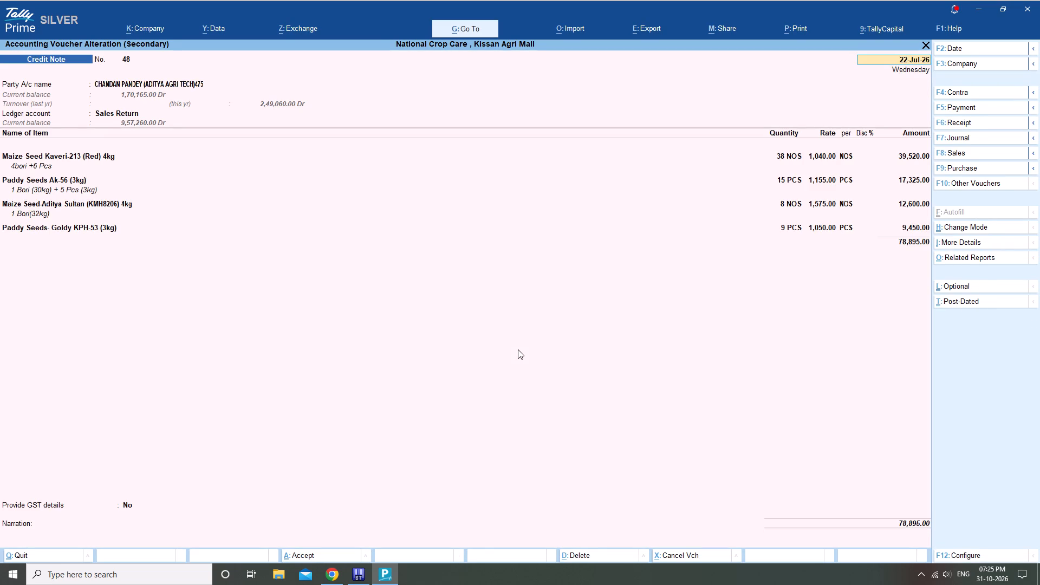
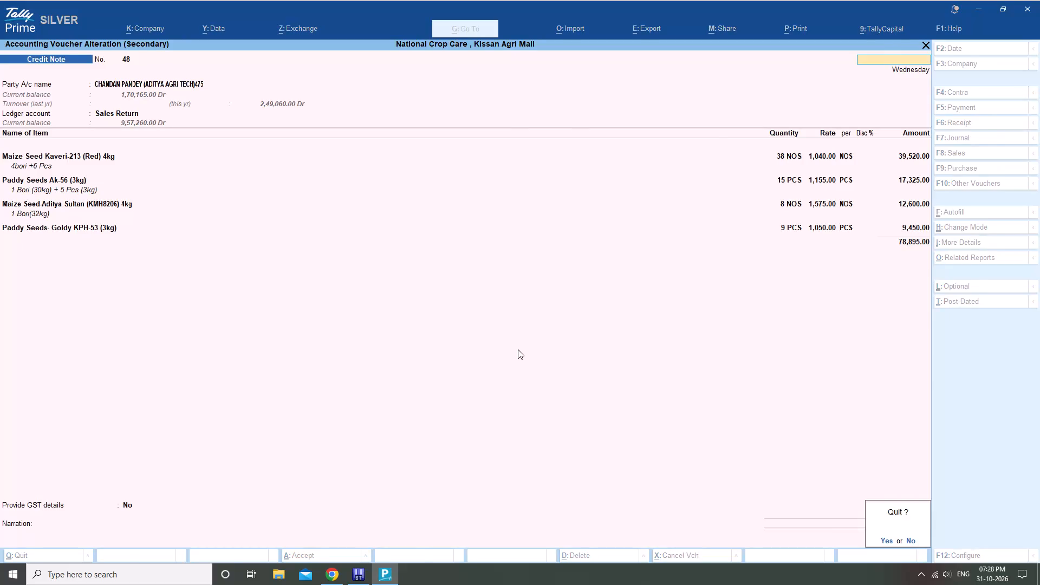
Close sales return credit note 48 without changes and return to the ledger's voucher list.
{"action": "key", "text": "Escape"}
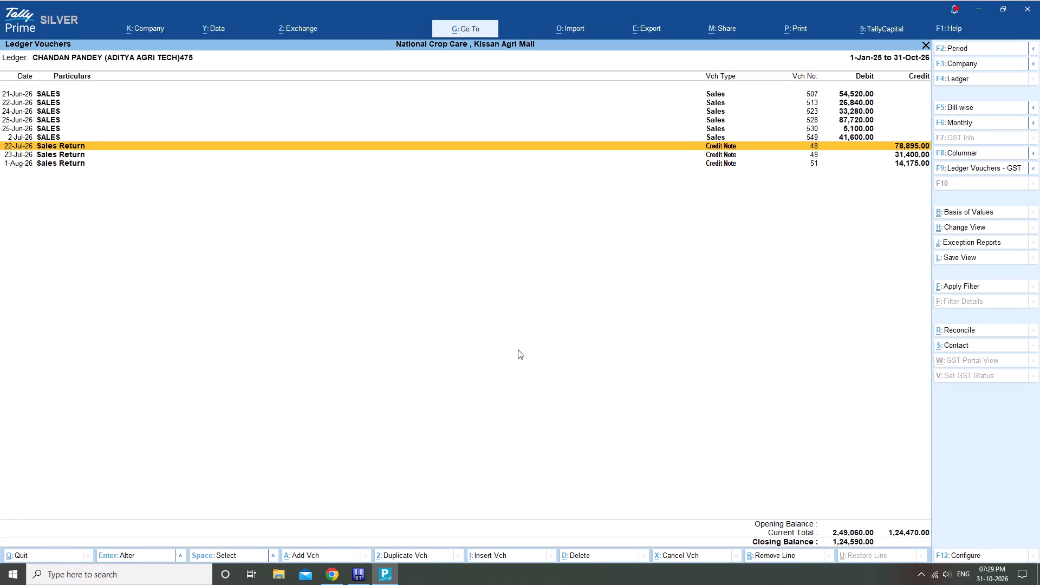
Select the 22-Jun-26 sales voucher 513 in the ledger's voucher list.
{"action": "key", "text": "Up"}
{"action": "key", "text": "Up"}
{"action": "key", "text": "Up"}
{"action": "key", "text": "Up"}
{"action": "key", "text": "Up"}
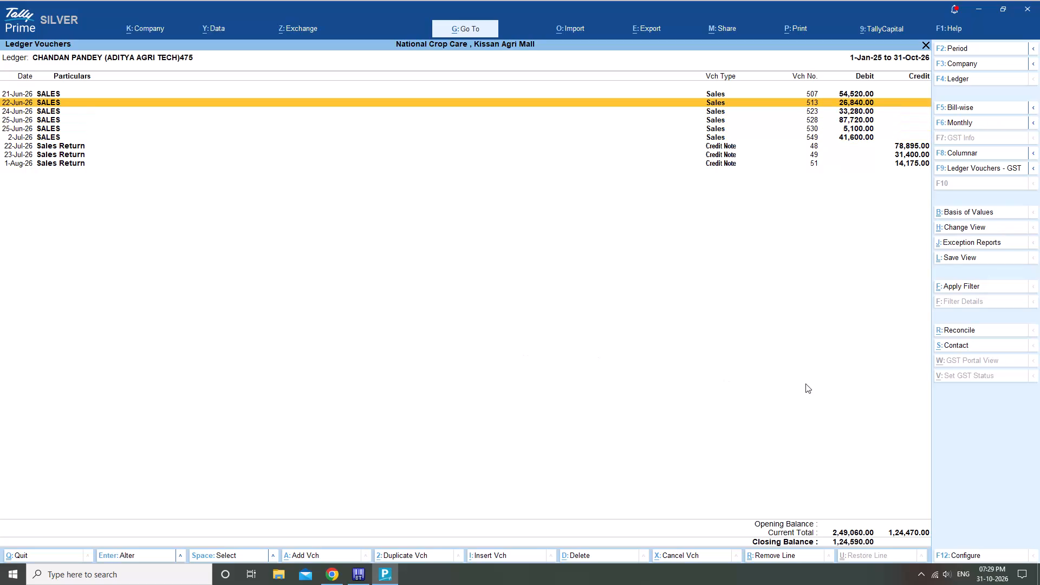
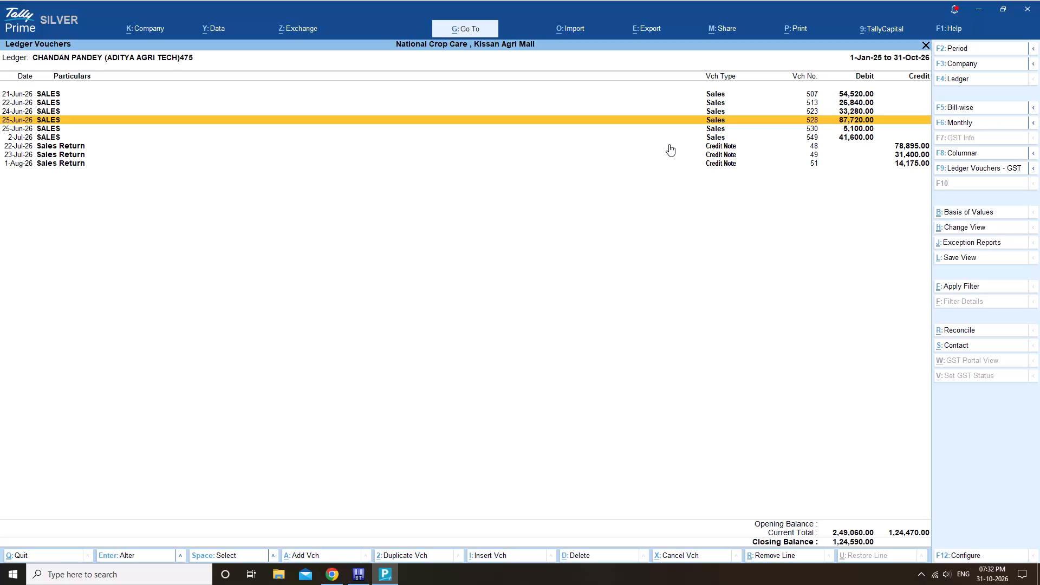
Select the 1-Aug-26 sales return credit note 51 in the ledger's voucher list.
{"action": "key", "text": "Down"}
{"action": "key", "text": "Down"}
{"action": "key", "text": "Down"}
{"action": "key", "text": "Down"}
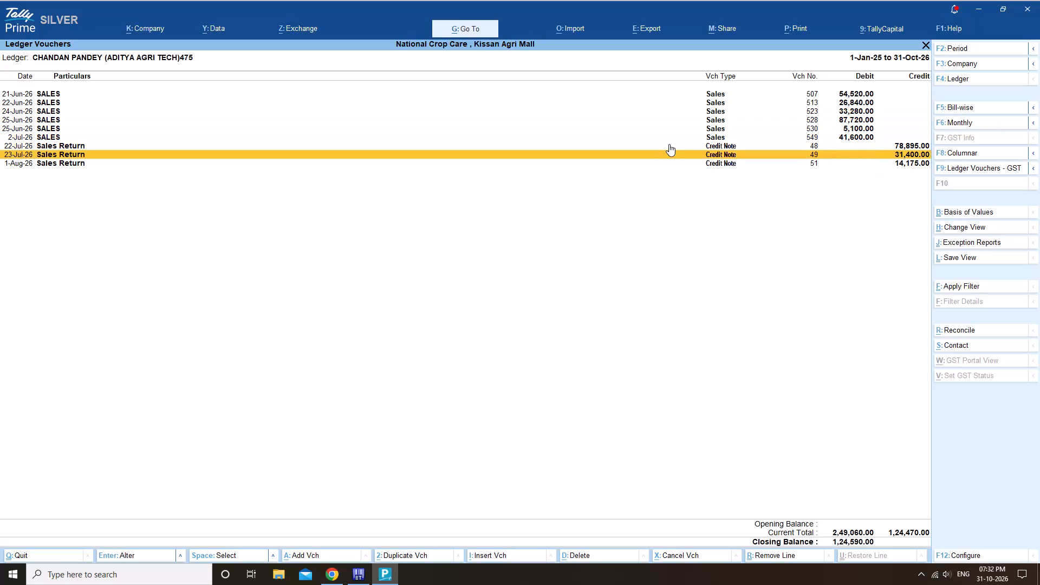
{"action": "key", "text": "Down"}
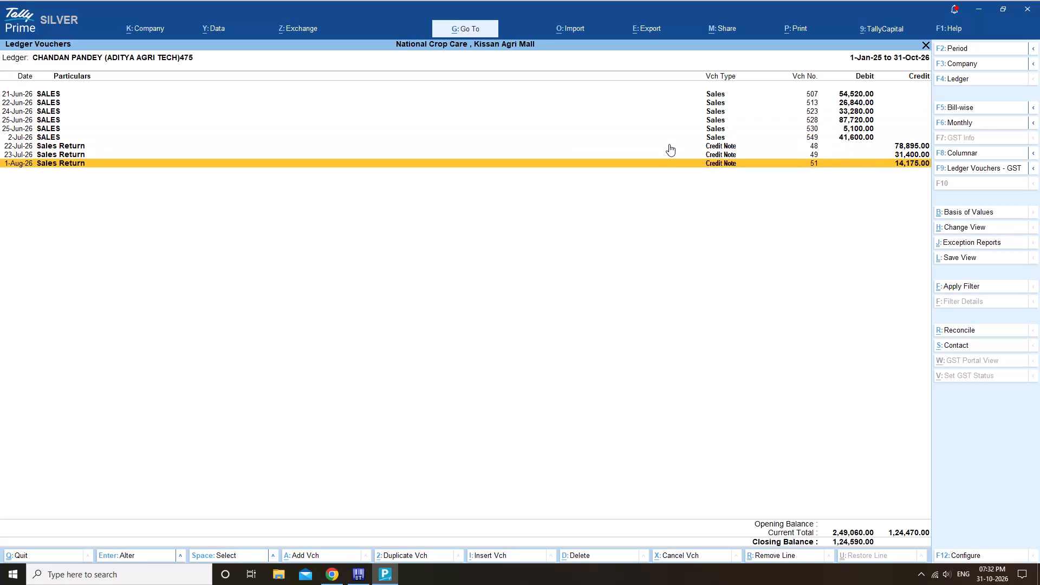
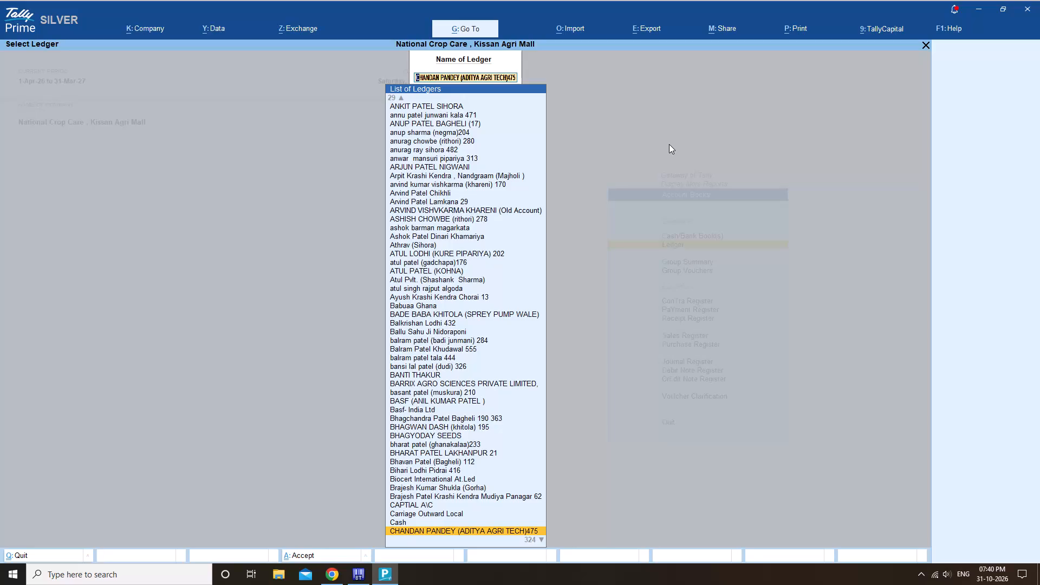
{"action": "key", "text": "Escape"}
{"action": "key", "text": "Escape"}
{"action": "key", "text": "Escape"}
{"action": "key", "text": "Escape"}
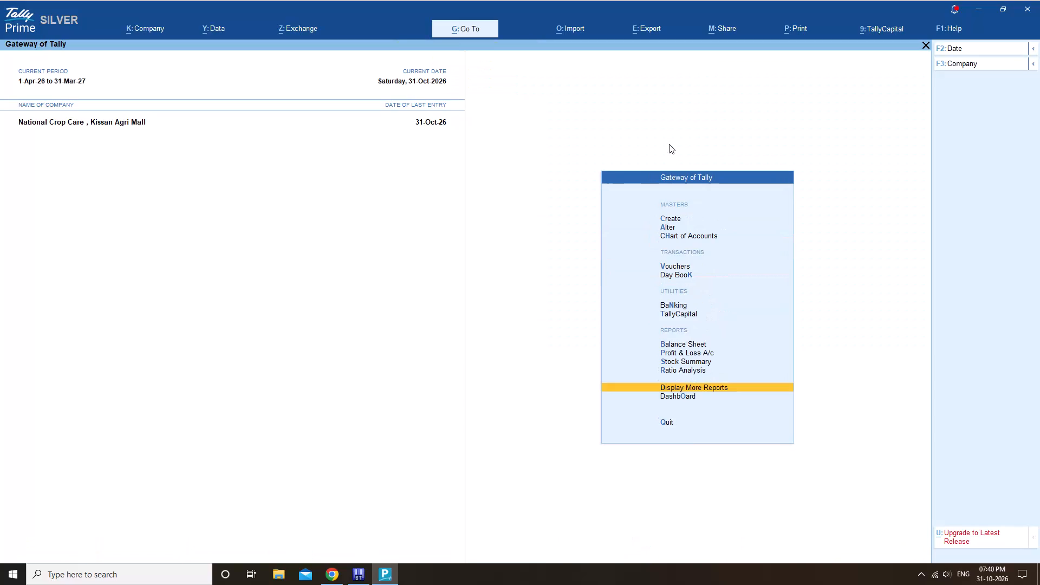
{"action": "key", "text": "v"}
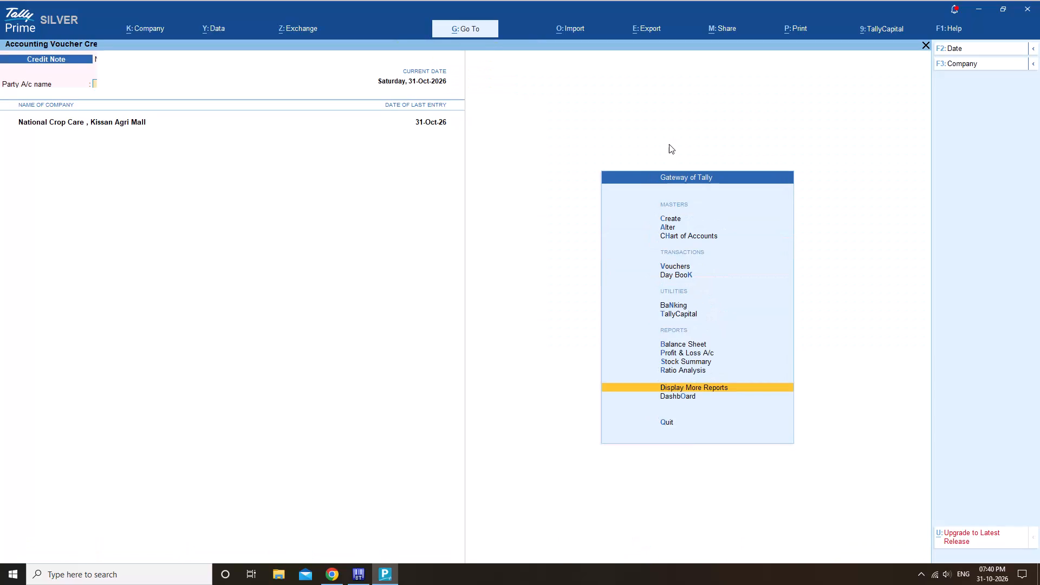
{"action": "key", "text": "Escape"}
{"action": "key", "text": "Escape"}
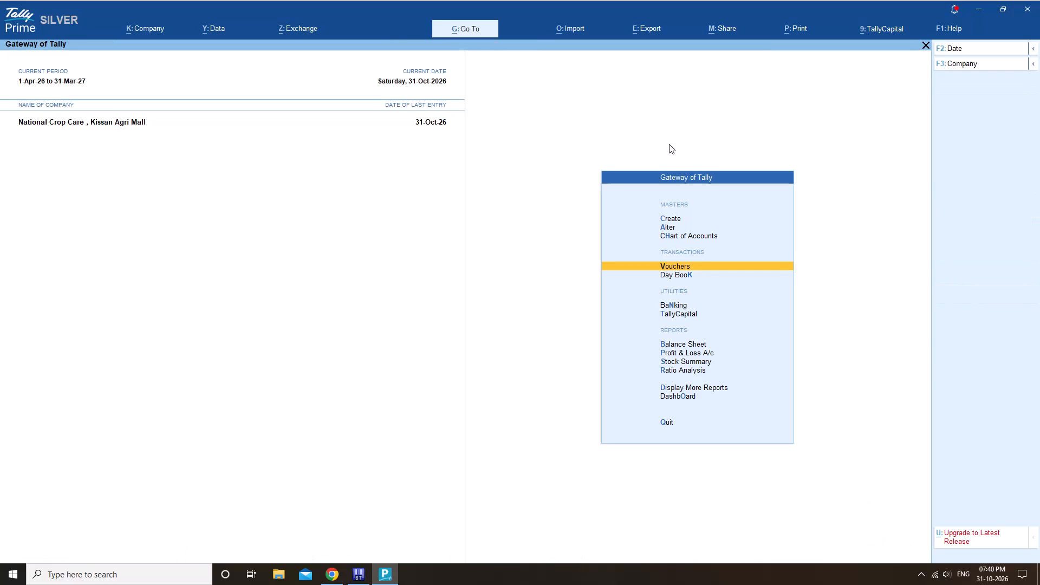
Search the account book ledgers for "rup", view the Majholi (Sihora) party ledger's vouchers, and return to the ledger selection.
{"action": "key", "text": "Down"}
{"action": "key", "text": "Down"}
{"action": "key", "text": "Down"}
{"action": "key", "text": "Down"}
{"action": "key", "text": "Down"}
{"action": "key", "text": "Down"}
{"action": "key", "text": "Down"}
{"action": "key", "text": "Down"}
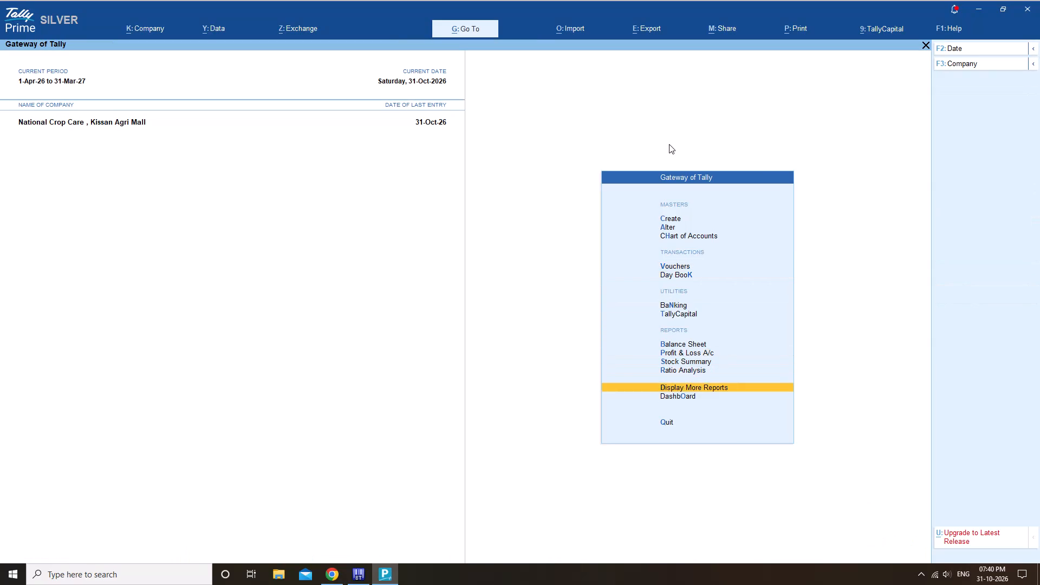
{"action": "key", "text": "Return"}
{"action": "key", "text": "Down"}
{"action": "key", "text": "Down"}
{"action": "key", "text": "Down"}
{"action": "key", "text": "Down"}
{"action": "key", "text": "Return"}
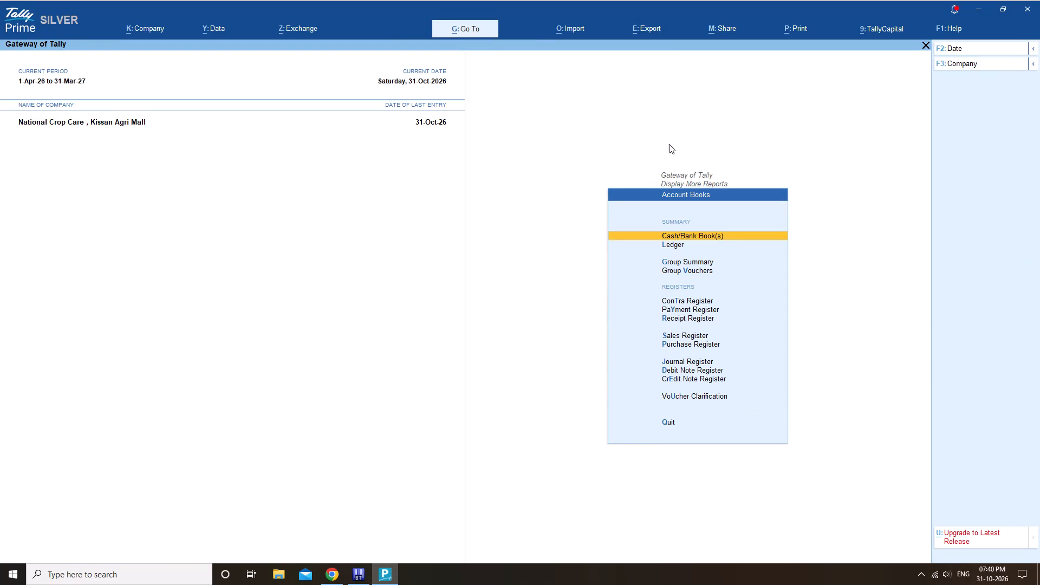
{"action": "key", "text": "Down"}
{"action": "key", "text": "Return"}
{"action": "type", "text": "rup"}
{"action": "key", "text": "Down"}
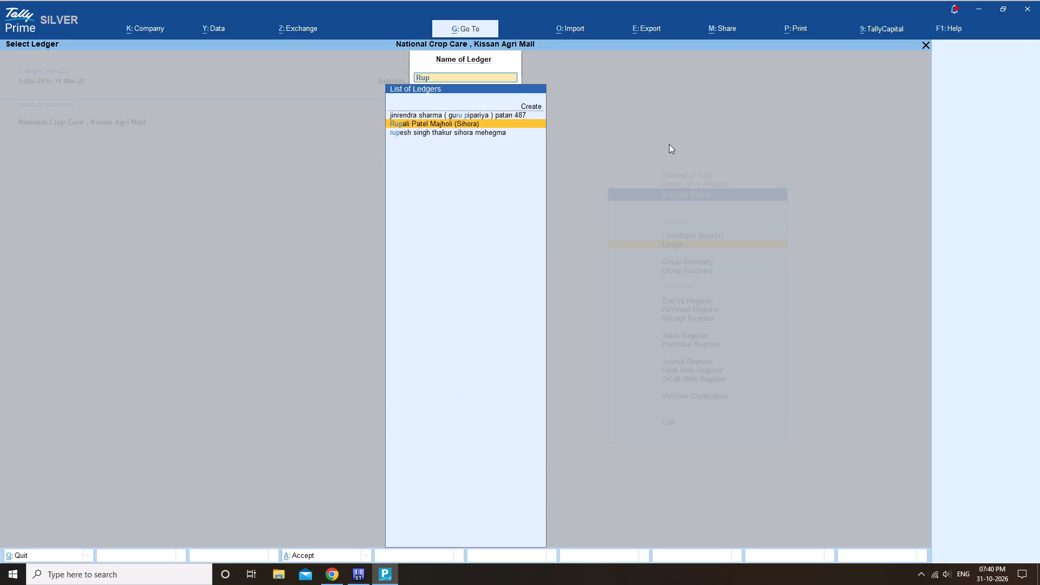
{"action": "key", "text": "Return"}
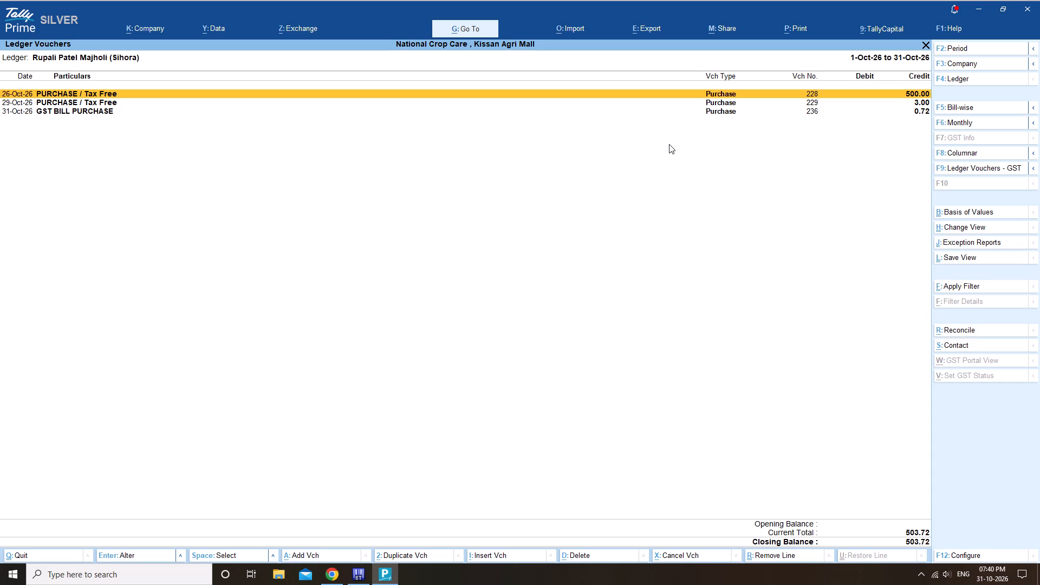
{"action": "key", "text": "Escape"}
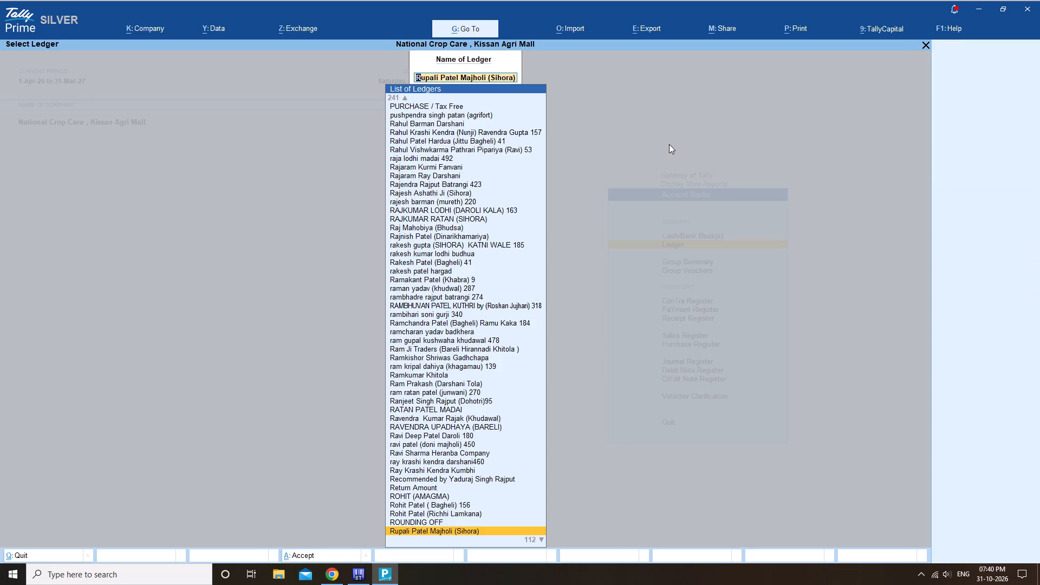
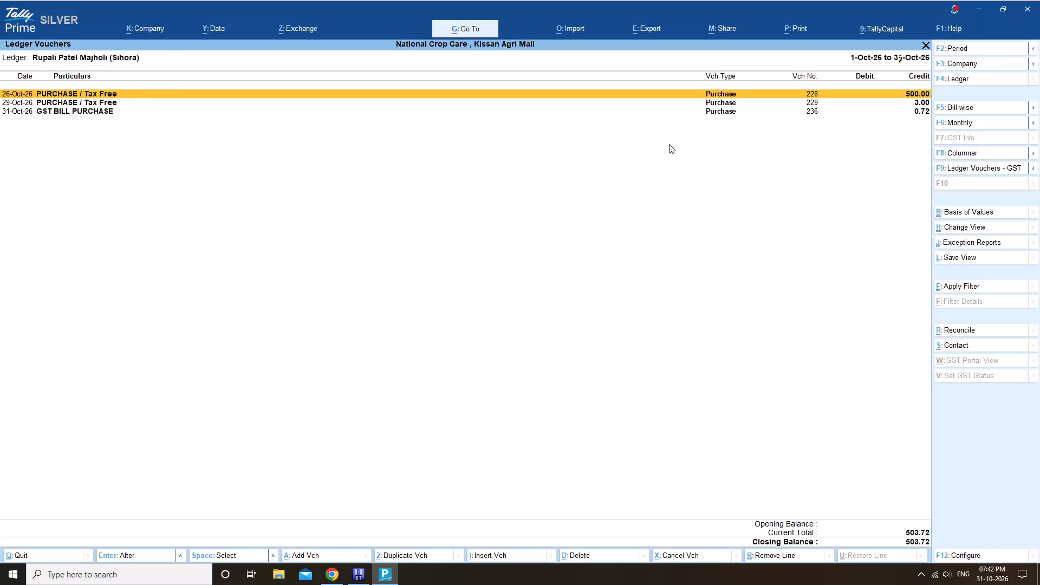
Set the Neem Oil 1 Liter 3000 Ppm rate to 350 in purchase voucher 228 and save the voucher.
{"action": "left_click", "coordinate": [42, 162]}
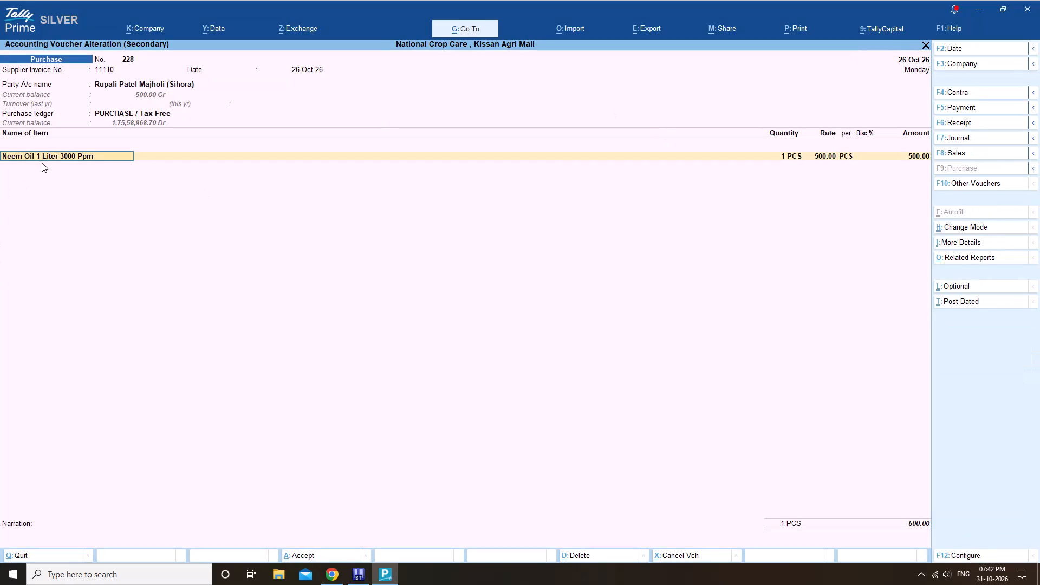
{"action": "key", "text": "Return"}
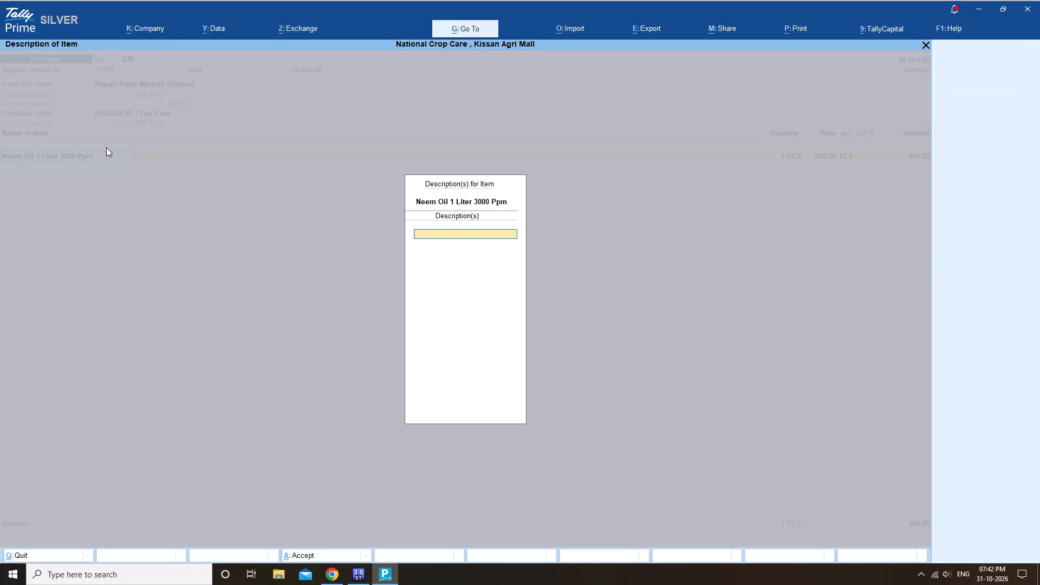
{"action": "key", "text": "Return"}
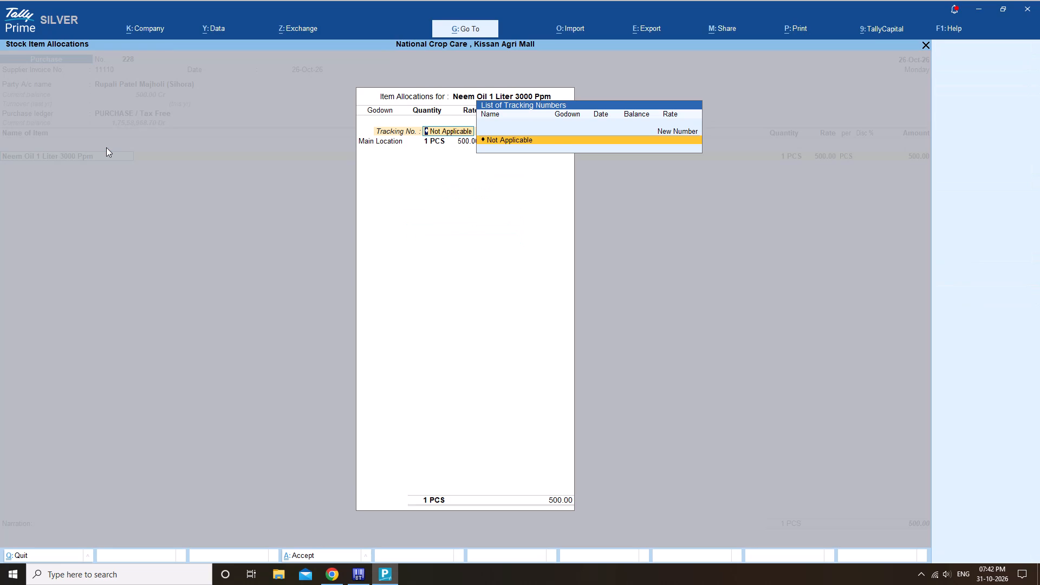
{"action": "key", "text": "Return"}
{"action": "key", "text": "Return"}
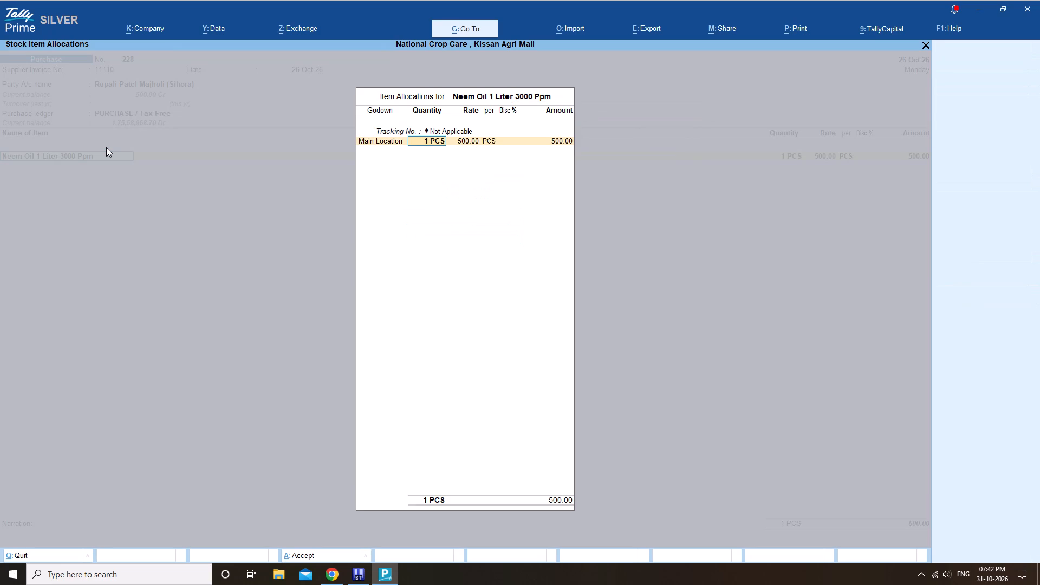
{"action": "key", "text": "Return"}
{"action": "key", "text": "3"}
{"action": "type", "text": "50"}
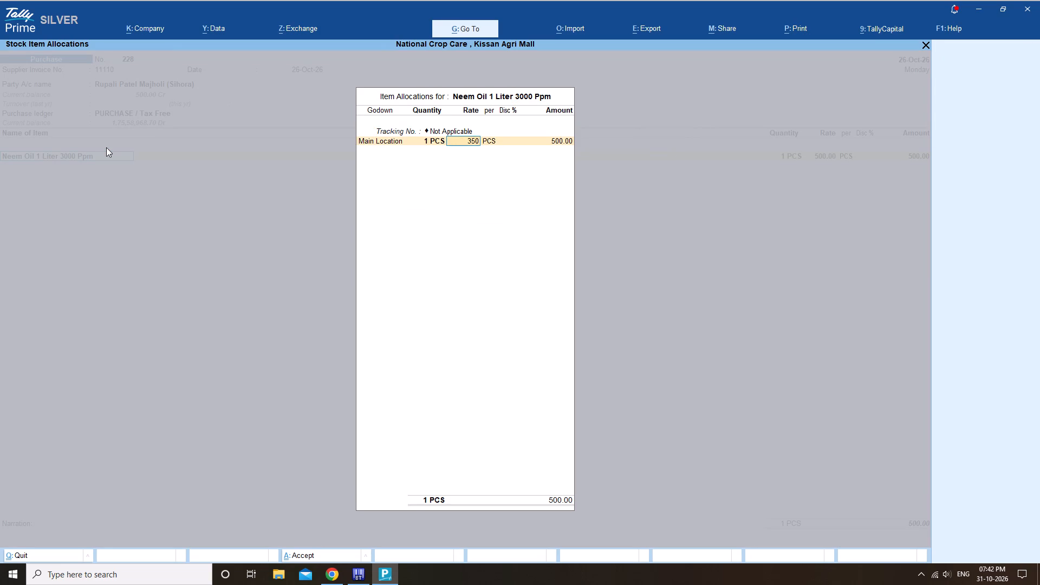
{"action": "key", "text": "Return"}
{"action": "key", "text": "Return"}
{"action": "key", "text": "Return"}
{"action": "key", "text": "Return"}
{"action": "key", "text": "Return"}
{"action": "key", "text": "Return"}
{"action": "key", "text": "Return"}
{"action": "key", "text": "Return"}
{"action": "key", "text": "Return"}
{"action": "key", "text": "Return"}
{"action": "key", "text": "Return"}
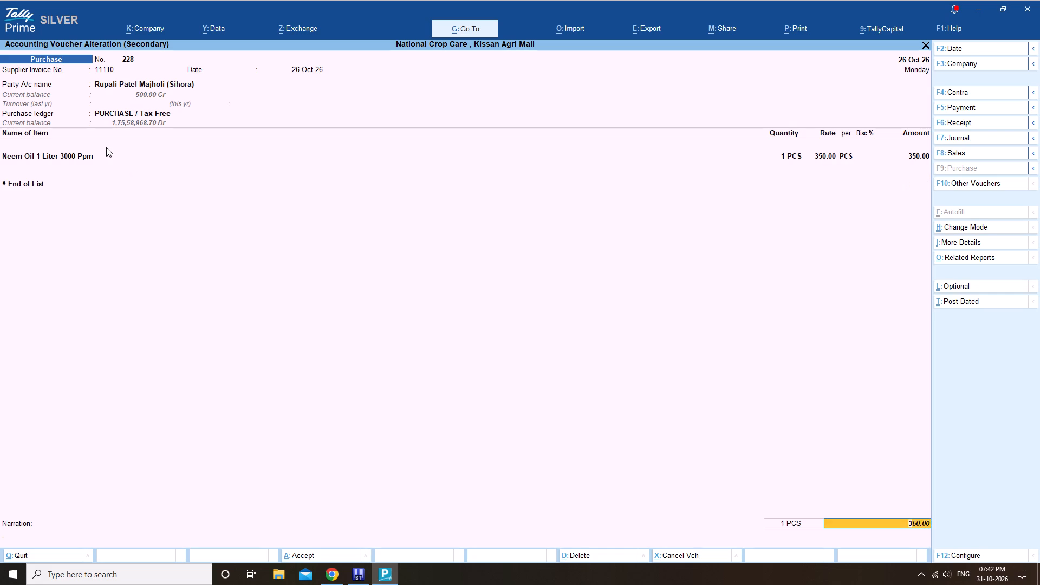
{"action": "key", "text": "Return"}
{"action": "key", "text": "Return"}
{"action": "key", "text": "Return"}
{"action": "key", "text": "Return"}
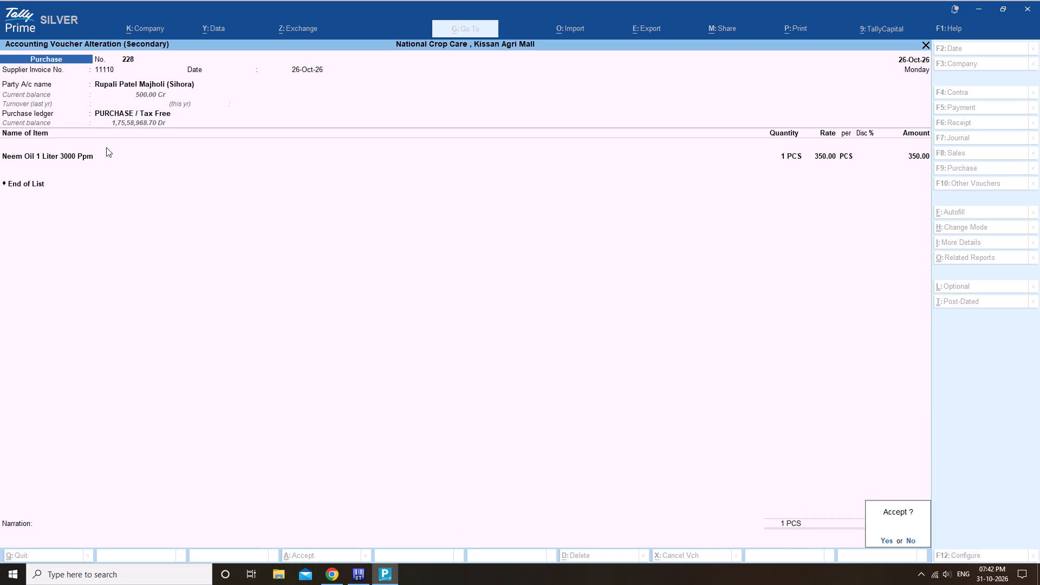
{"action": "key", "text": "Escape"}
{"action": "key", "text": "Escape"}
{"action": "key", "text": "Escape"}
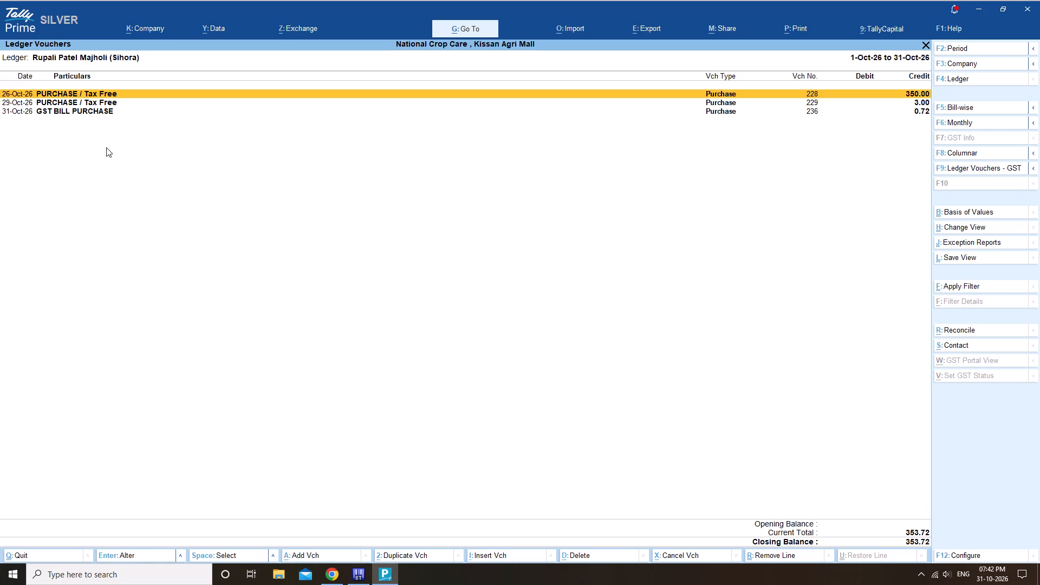
Delete purchase voucher 228 dated 26-Oct-26 from the Majholi (Sihora) party ledger.
{"action": "key", "text": "alt+d"}
{"action": "key", "text": "y"}
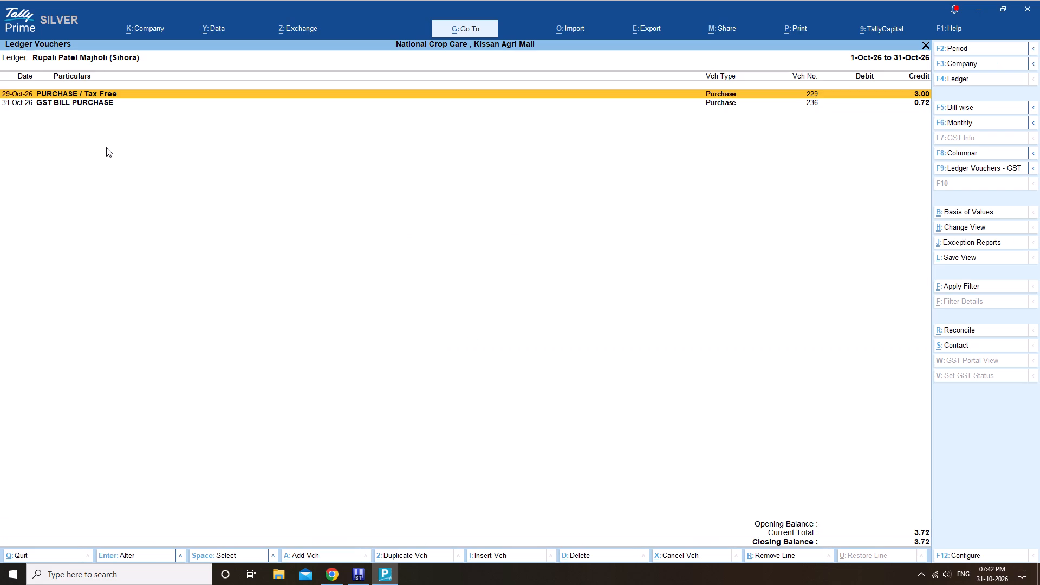
In purchase voucher 229 of 29-Oct-26, set the Neem Oil 1 Liter 3000 Ppm rate to 350 per PCS.
{"action": "key", "text": "Return"}
{"action": "left_click", "coordinate": [97, 167]}
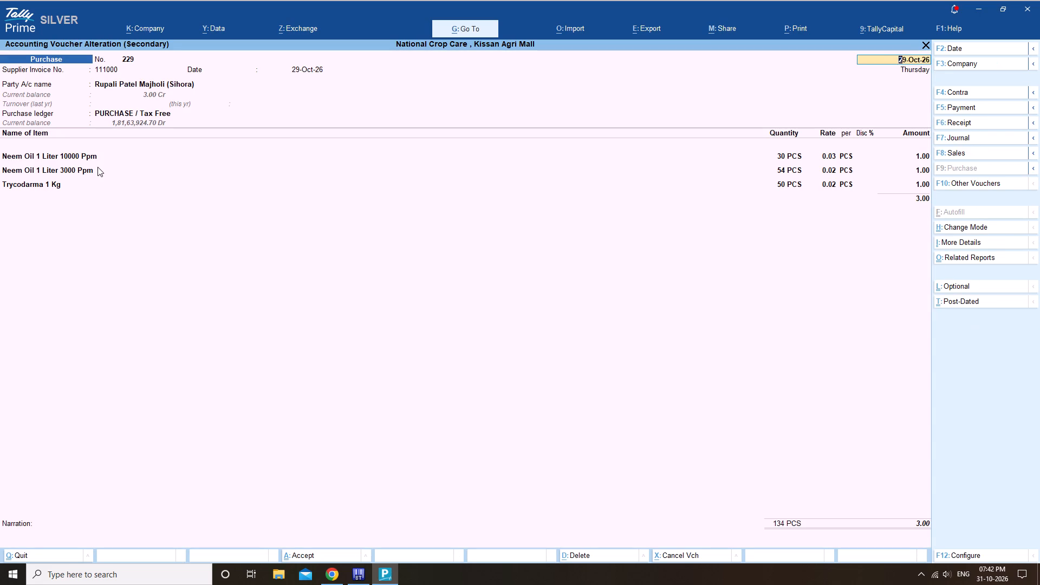
{"action": "key", "text": "Return"}
{"action": "key", "text": "Return"}
{"action": "key", "text": "Return"}
{"action": "key", "text": "Return"}
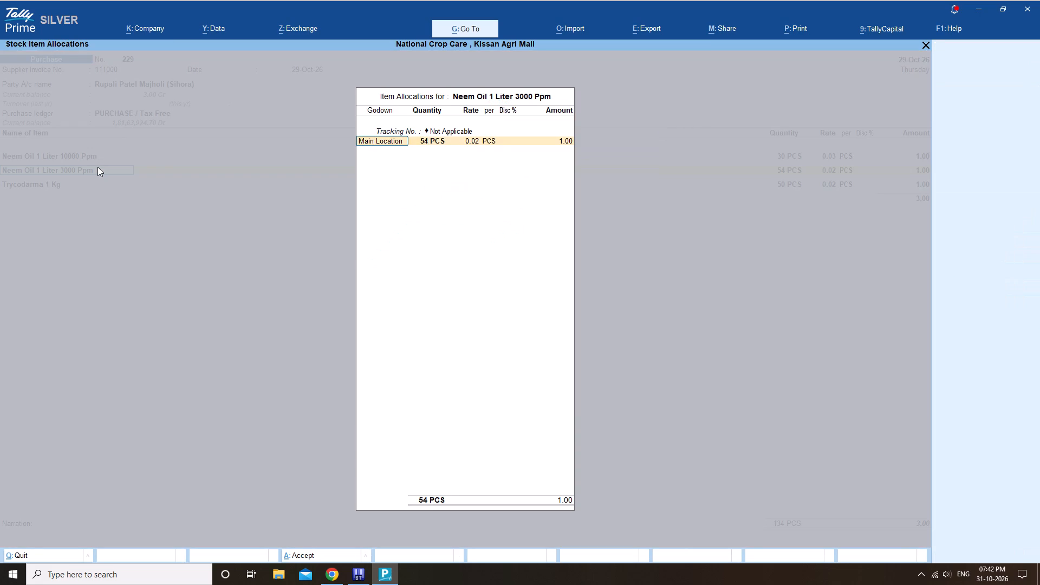
{"action": "key", "text": "Return"}
{"action": "type", "text": "350"}
{"action": "key", "text": "Return"}
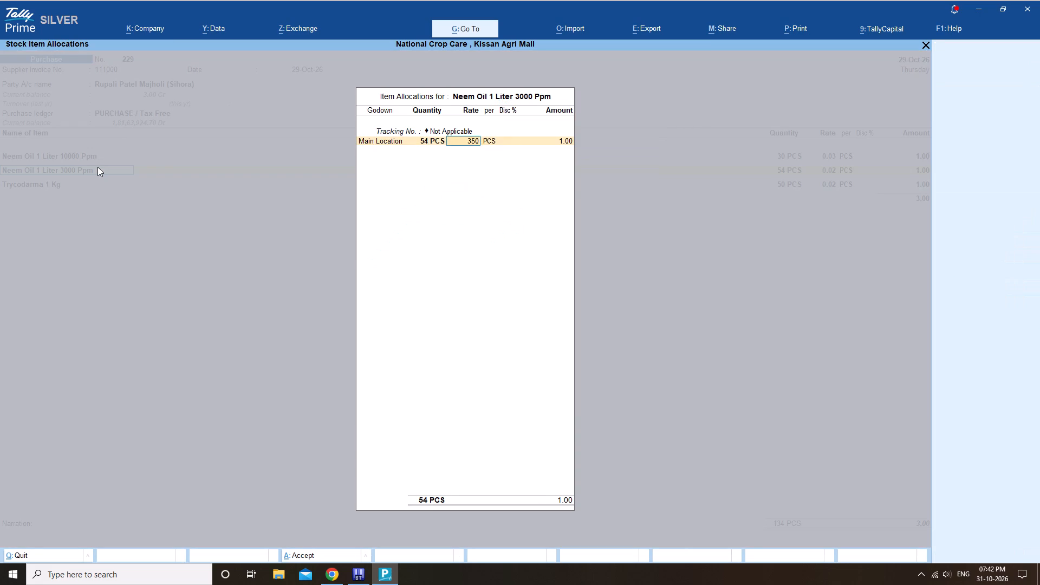
{"action": "key", "text": "Return"}
{"action": "key", "text": "Return"}
{"action": "key", "text": "Return"}
{"action": "key", "text": "Return"}
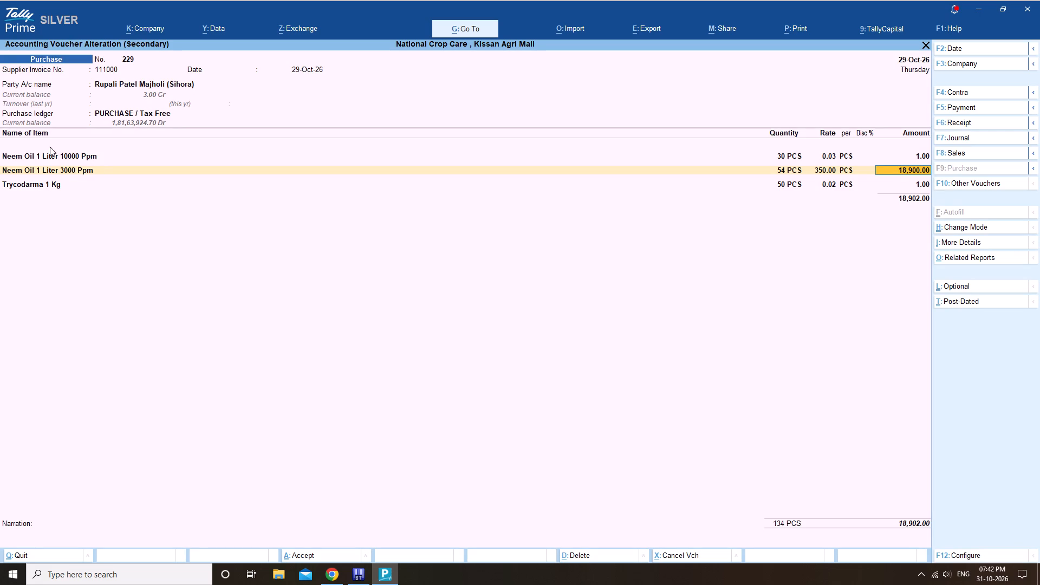
Set the Neem Oil 1 Liter 10000 Ppm rate to 500 per PCS in purchase voucher 229.
{"action": "left_click", "coordinate": [50, 147]}
{"action": "left_click", "coordinate": [56, 158]}
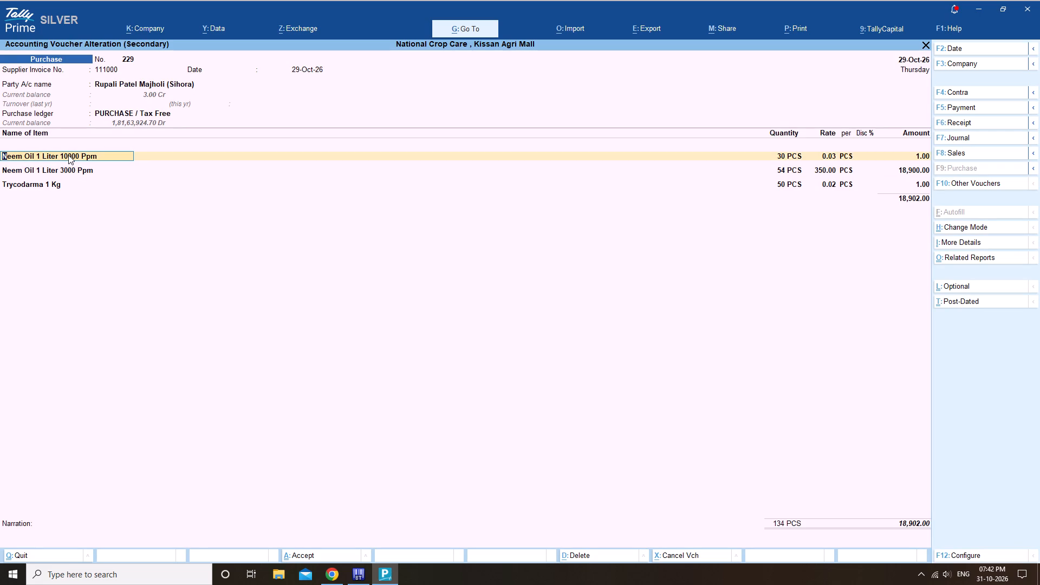
{"action": "key", "text": "Return"}
{"action": "key", "text": "Return"}
{"action": "key", "text": "Return"}
{"action": "key", "text": "Return"}
{"action": "key", "text": "Return"}
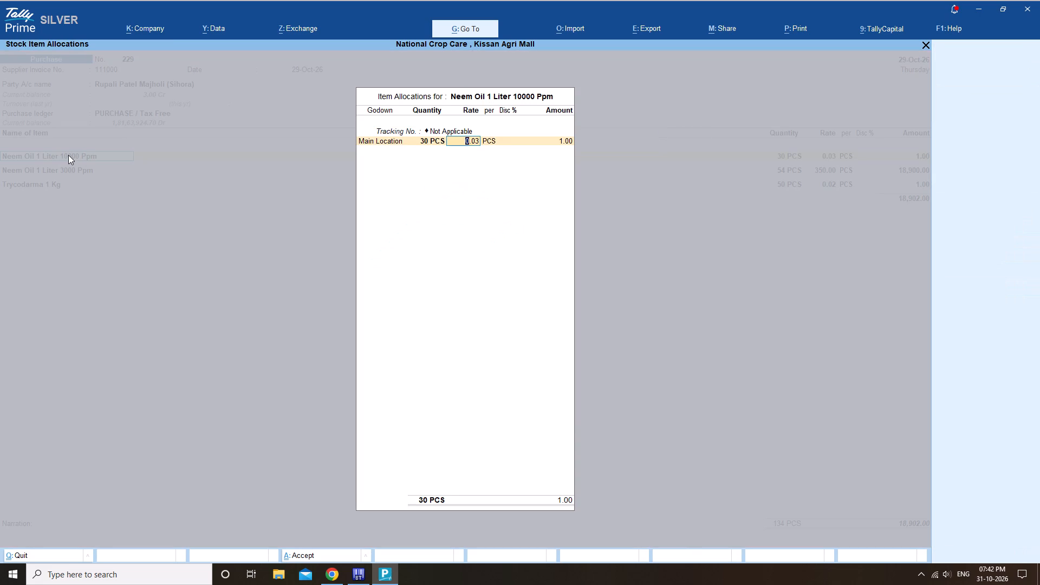
{"action": "type", "text": "500"}
{"action": "key", "text": "Return"}
{"action": "key", "text": "Return"}
{"action": "key", "text": "Return"}
{"action": "key", "text": "Return"}
{"action": "key", "text": "Return"}
{"action": "key", "text": "Return"}
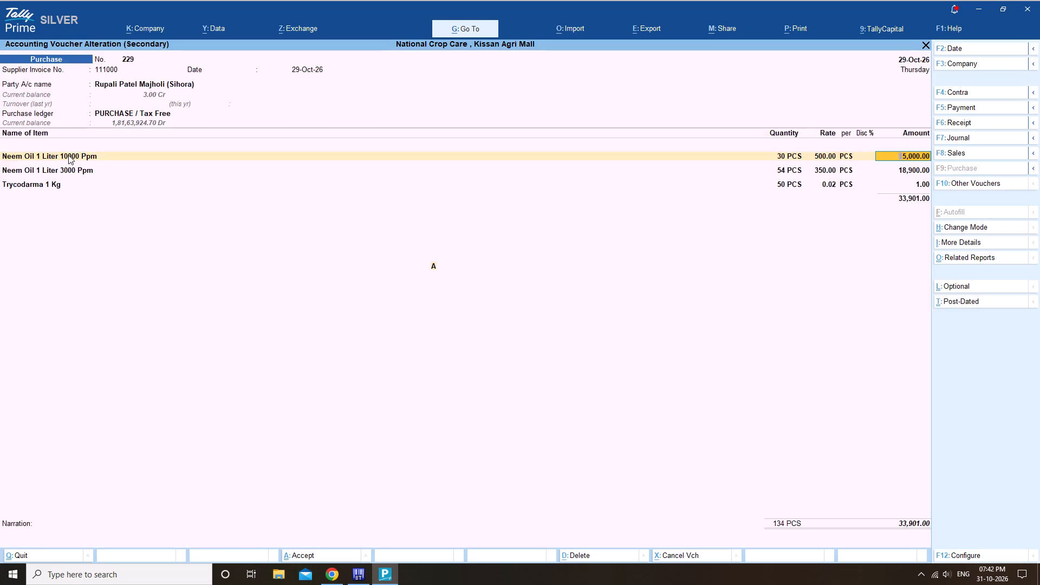
Open the rate of the Trycodarma 1 Kg item for editing in purchase voucher 229.
{"action": "key", "text": "Return"}
{"action": "key", "text": "Return"}
{"action": "key", "text": "Return"}
{"action": "key", "text": "Return"}
{"action": "key", "text": "Return"}
{"action": "key", "text": "Return"}
{"action": "key", "text": "Return"}
{"action": "key", "text": "Return"}
{"action": "key", "text": "Return"}
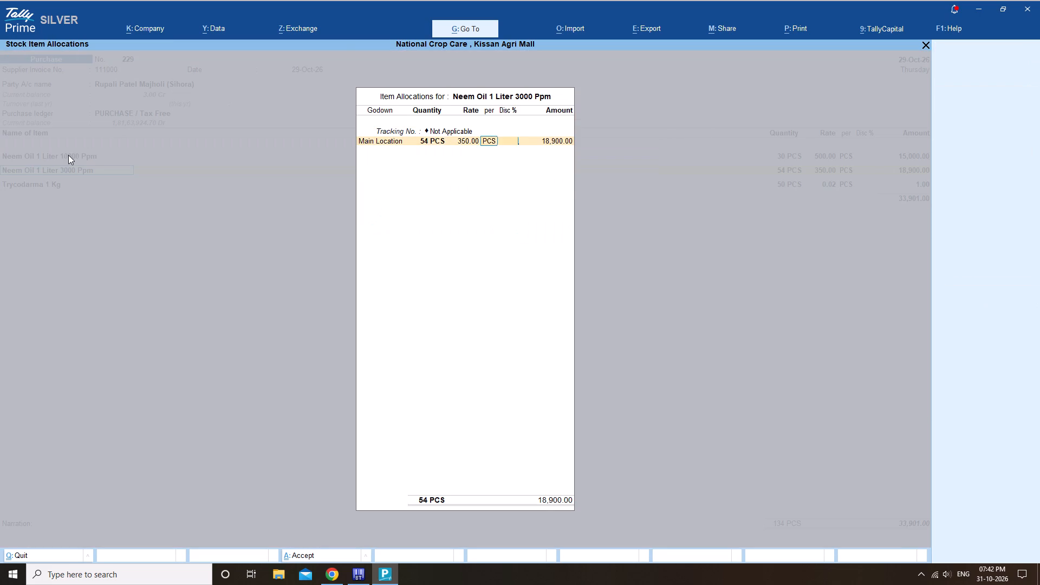
{"action": "key", "text": "Return"}
{"action": "key", "text": "Return"}
{"action": "key", "text": "Return"}
{"action": "key", "text": "Return"}
{"action": "key", "text": "Return"}
{"action": "key", "text": "Return"}
{"action": "key", "text": "Return"}
{"action": "key", "text": "Return"}
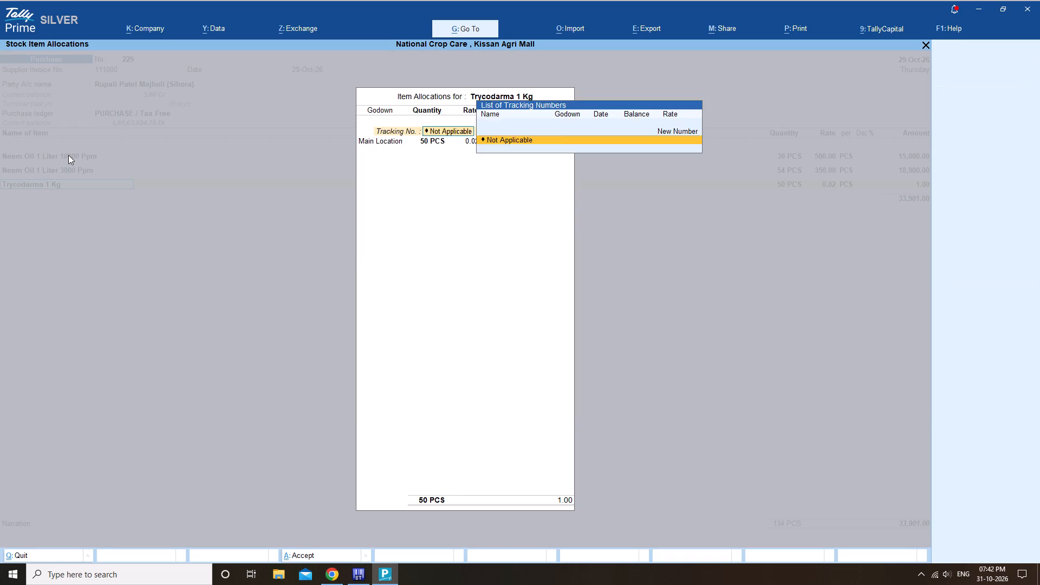
{"action": "key", "text": "Return"}
{"action": "key", "text": "Return"}
{"action": "key", "text": "Return"}
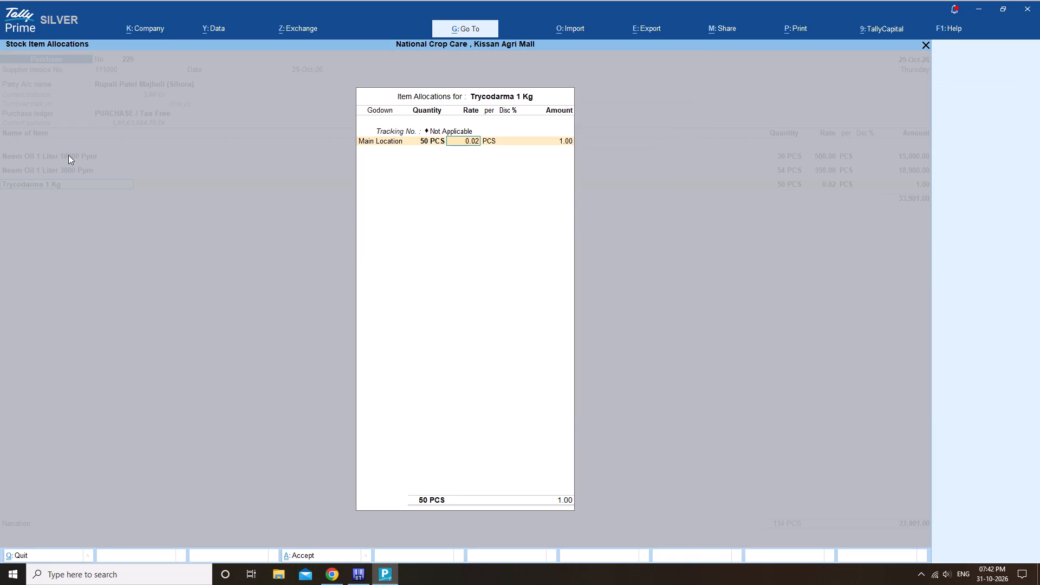
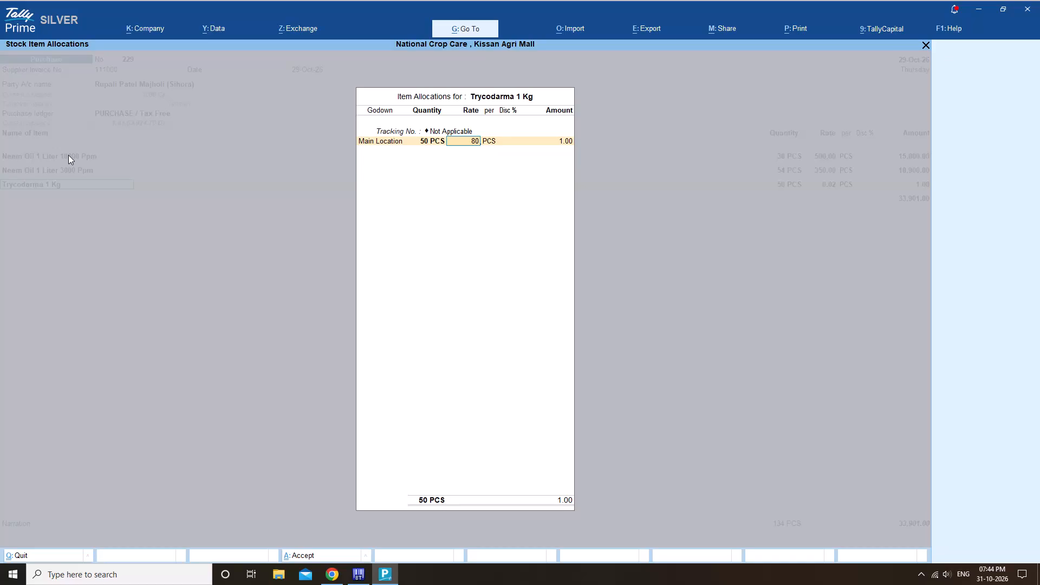
Set the Trycodarma 1 Kg rate to 80 per PCS in purchase voucher 229 and save the voucher.
{"action": "key", "text": "Return"}
{"action": "key", "text": "Return"}
{"action": "key", "text": "Return"}
{"action": "key", "text": "Return"}
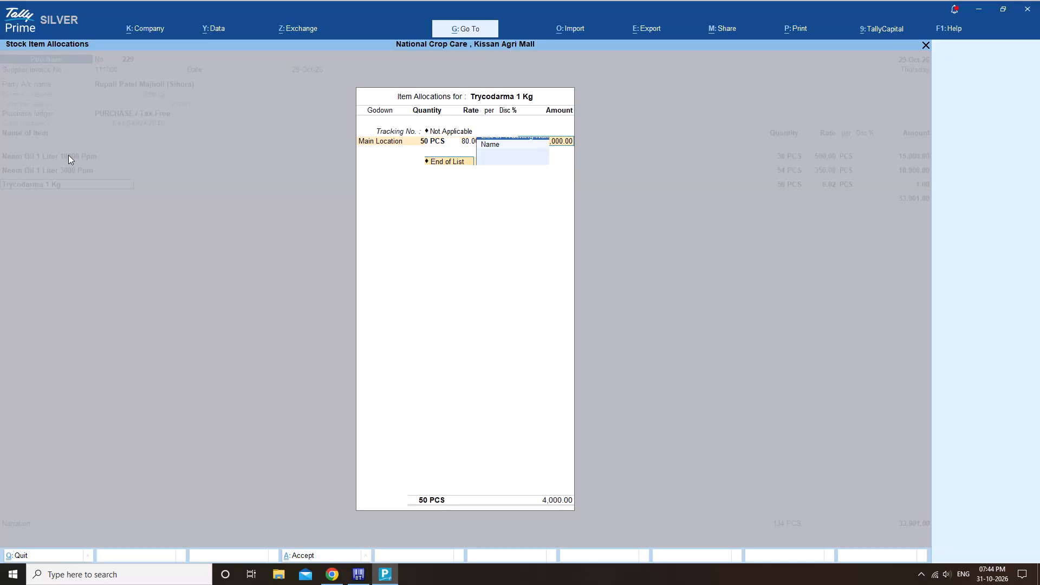
{"action": "key", "text": "Return"}
{"action": "key", "text": "Return"}
{"action": "key", "text": "Return"}
{"action": "key", "text": "Return"}
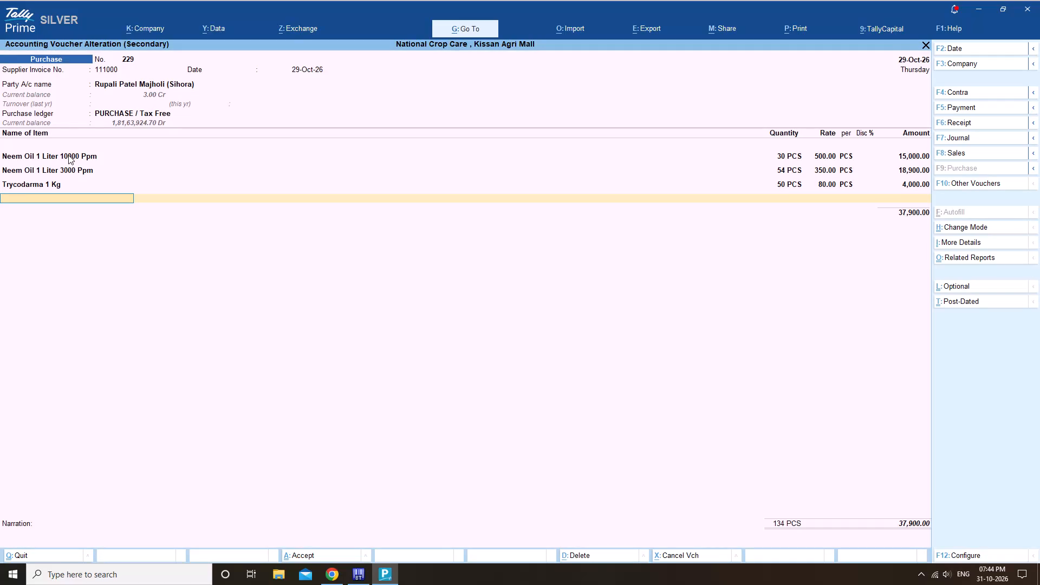
{"action": "key", "text": "Return"}
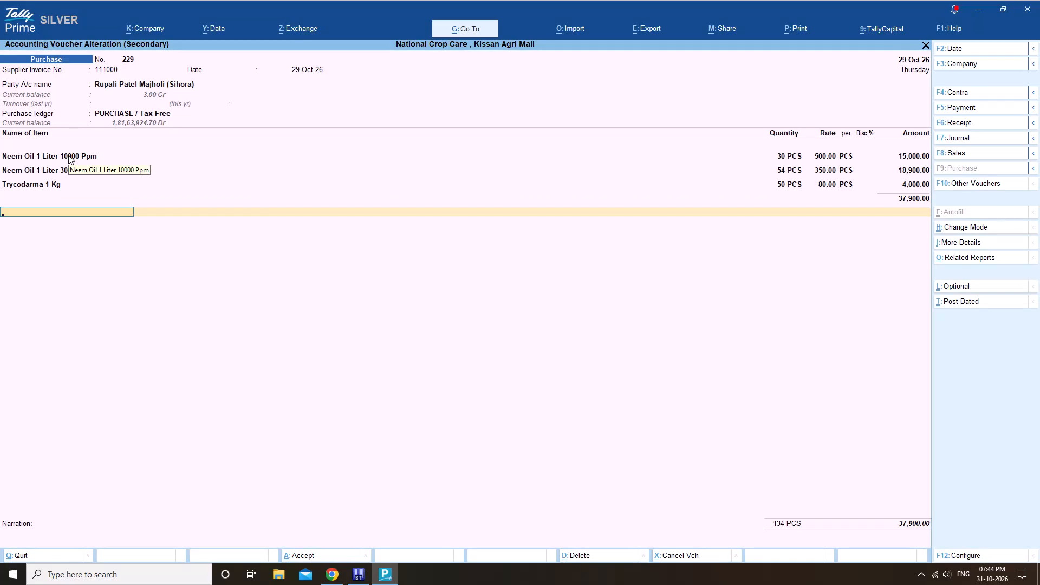
{"action": "key", "text": "Return"}
{"action": "key", "text": "Return"}
{"action": "key", "text": "Return"}
{"action": "key", "text": "Return"}
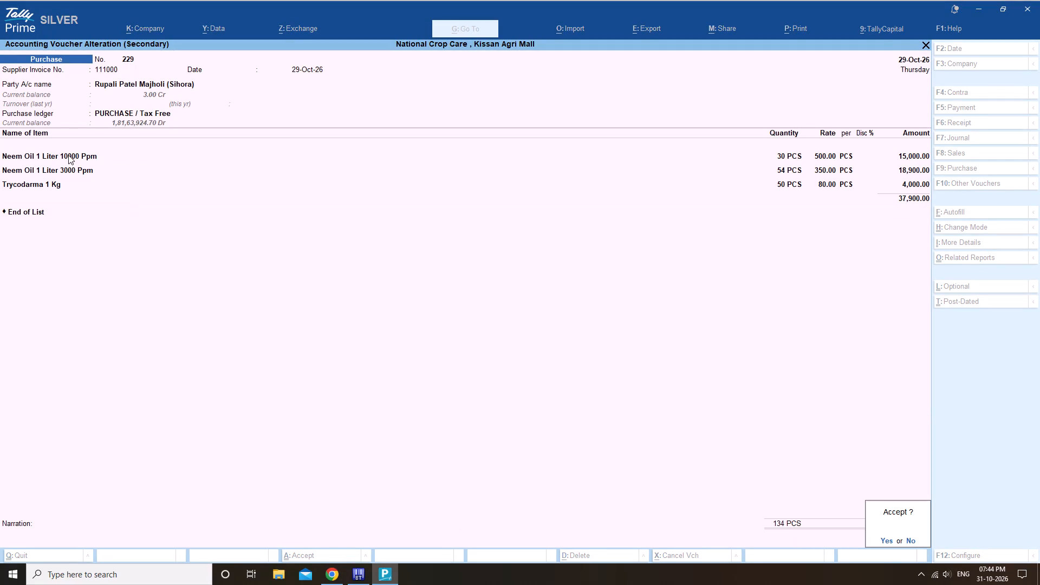
{"action": "key", "text": "Return"}
Set the Neem Oil 1 Liter 10000 Ppm rate to 500 per PCS in purchase voucher 236 of 31-Oct-26 and save it.
{"action": "key", "text": "Down"}
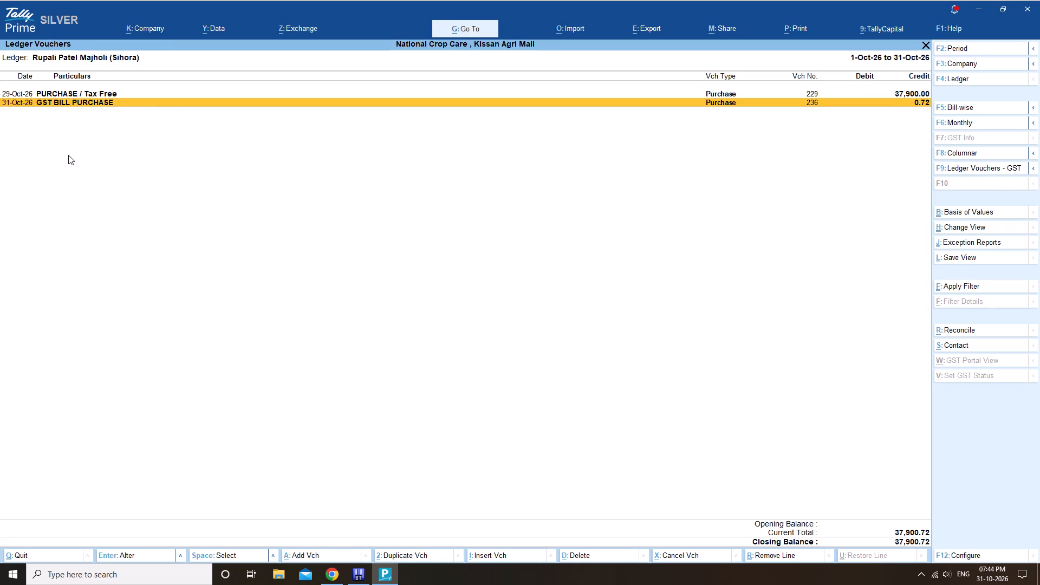
{"action": "key", "text": "Return"}
{"action": "left_click", "coordinate": [74, 154]}
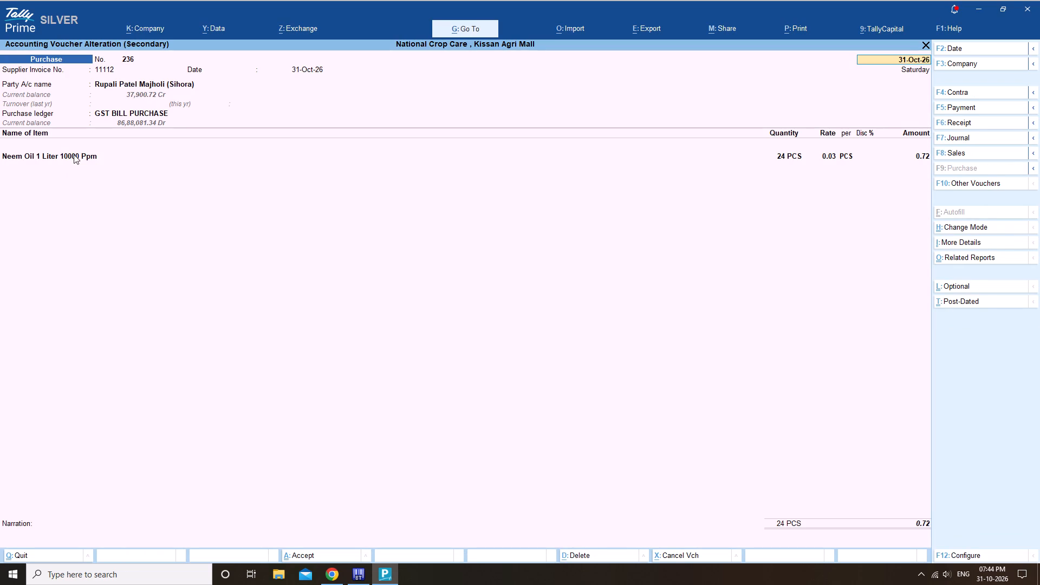
{"action": "key", "text": "Return"}
{"action": "key", "text": "Return"}
{"action": "key", "text": "Return"}
{"action": "key", "text": "Return"}
{"action": "key", "text": "Return"}
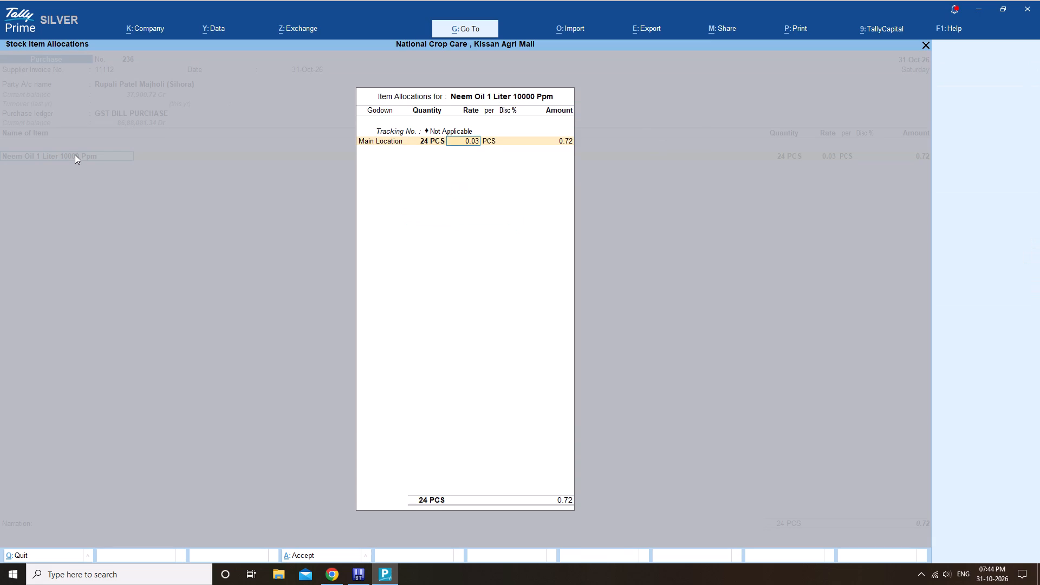
{"action": "type", "text": "500"}
{"action": "key", "text": "Return"}
{"action": "key", "text": "Return"}
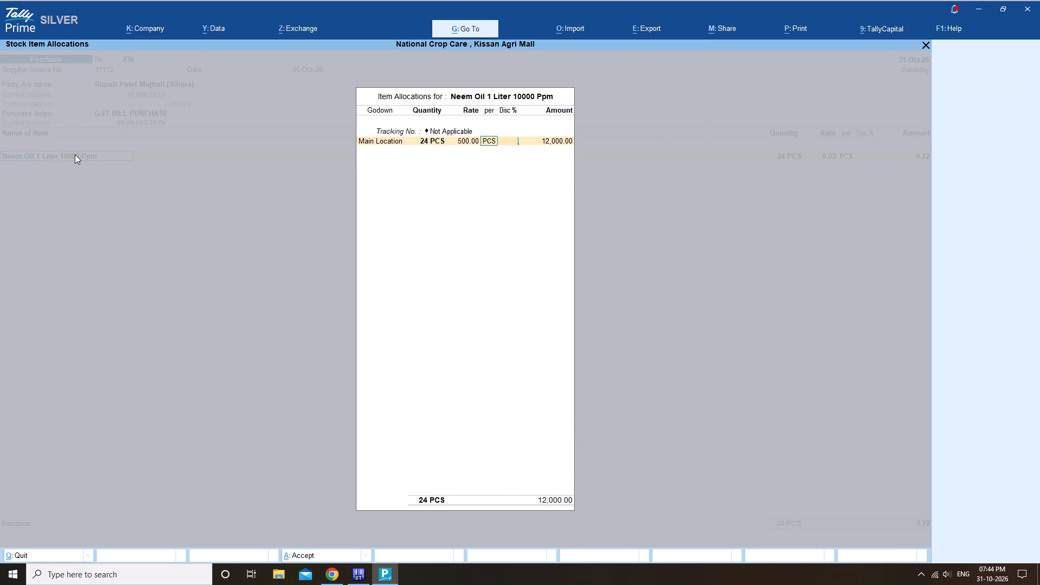
{"action": "key", "text": "Return"}
{"action": "key", "text": "Return"}
{"action": "key", "text": "Return"}
{"action": "key", "text": "Return"}
{"action": "key", "text": "Return"}
{"action": "key", "text": "Return"}
{"action": "key", "text": "Return"}
{"action": "key", "text": "Return"}
{"action": "key", "text": "Return"}
{"action": "key", "text": "Return"}
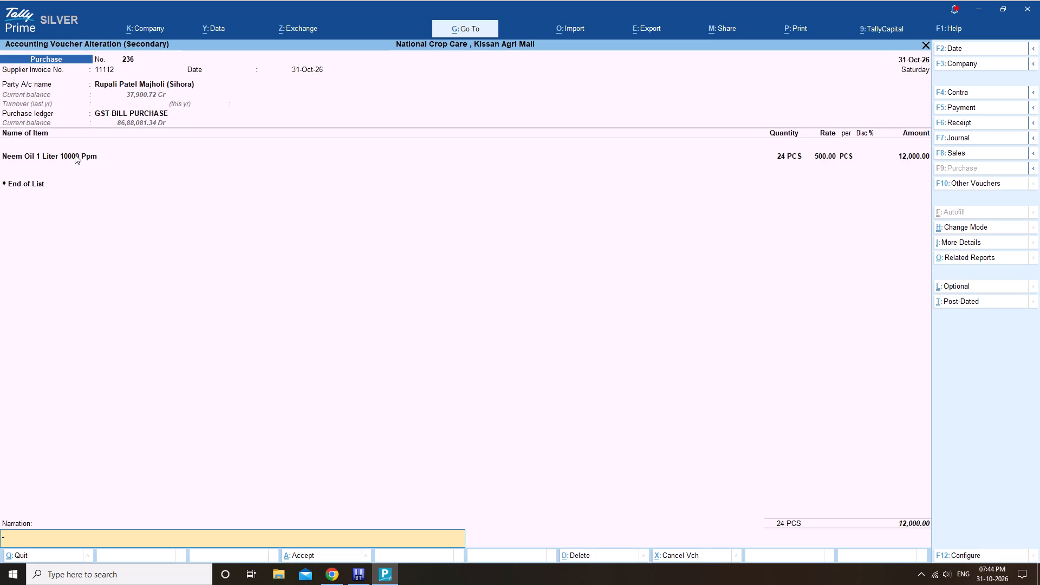
{"action": "key", "text": "Return"}
{"action": "key", "text": "Return"}
{"action": "key", "text": "Return"}
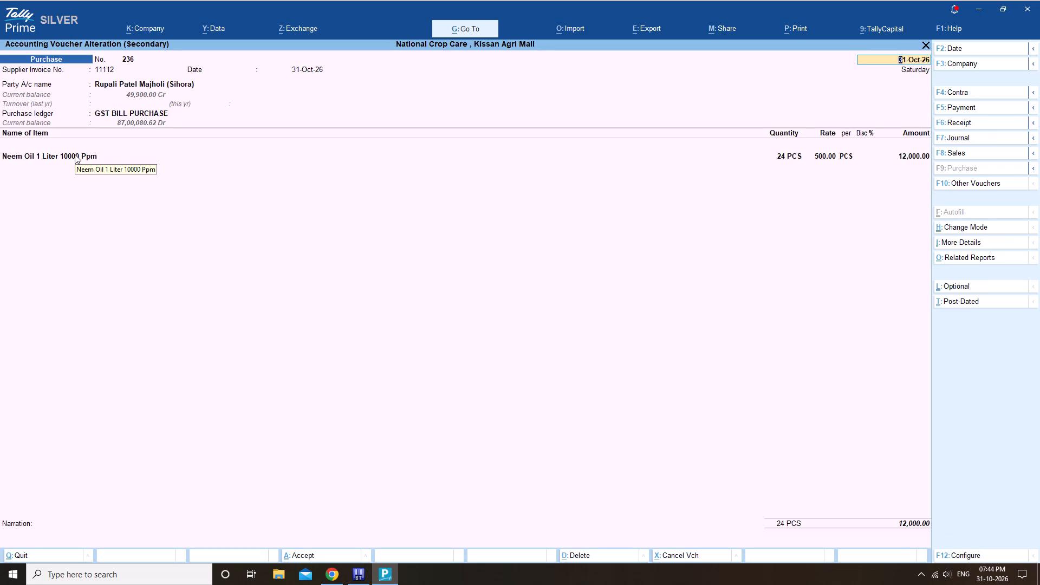
{"action": "key", "text": "Escape"}
{"action": "key", "text": "Escape"}
{"action": "key", "text": "Escape"}
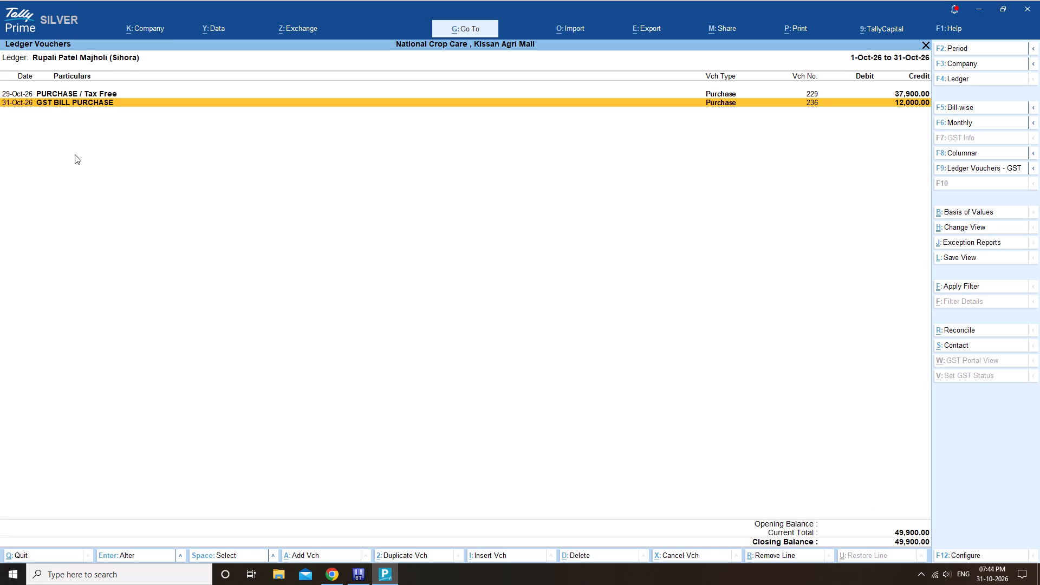
Switch to the Gosalpur party's ledger vouchers.
{"action": "key", "text": "Escape"}
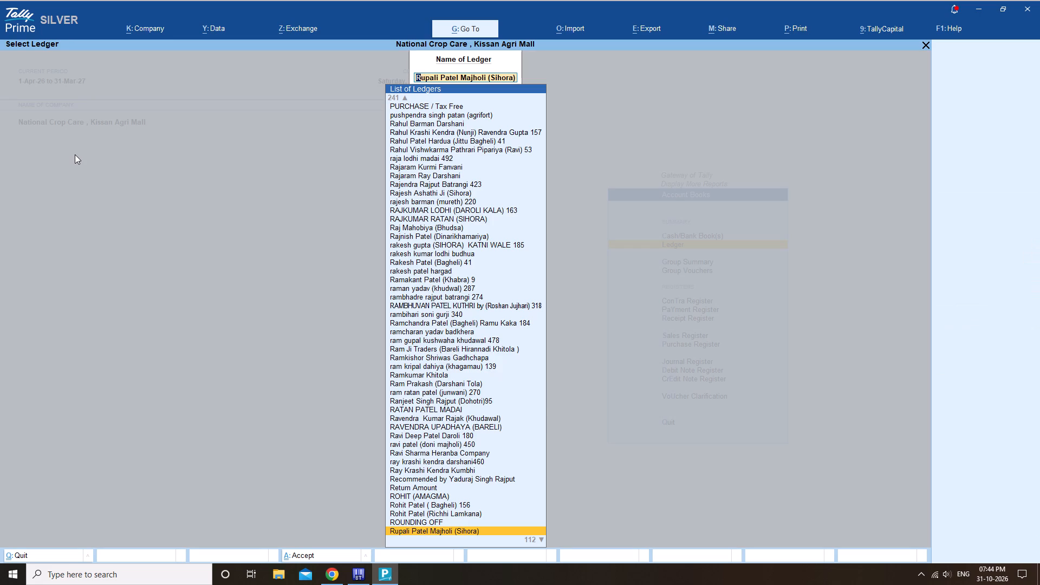
{"action": "type", "text": "jay"}
{"action": "key", "text": "Down"}
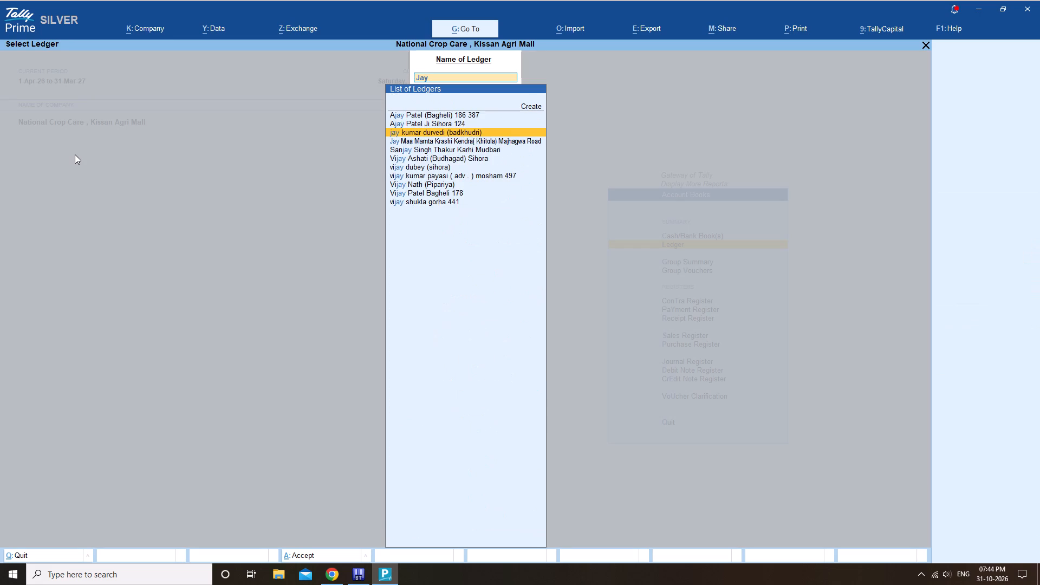
{"action": "key", "text": "Down"}
{"action": "key", "text": "Up"}
{"action": "key", "text": "BackSpace"}
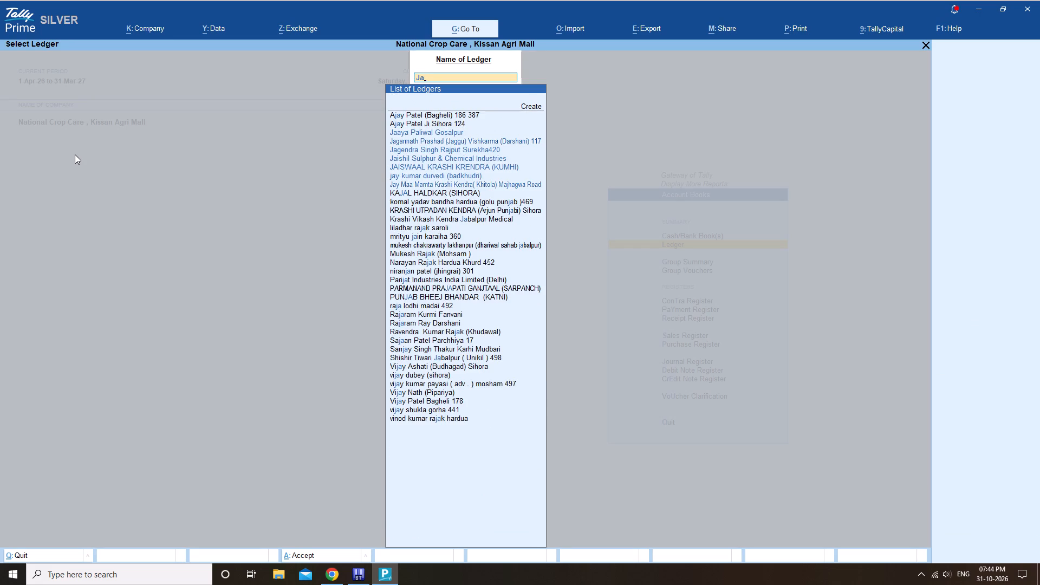
{"action": "type", "text": "ay"}
{"action": "key", "text": "Return"}
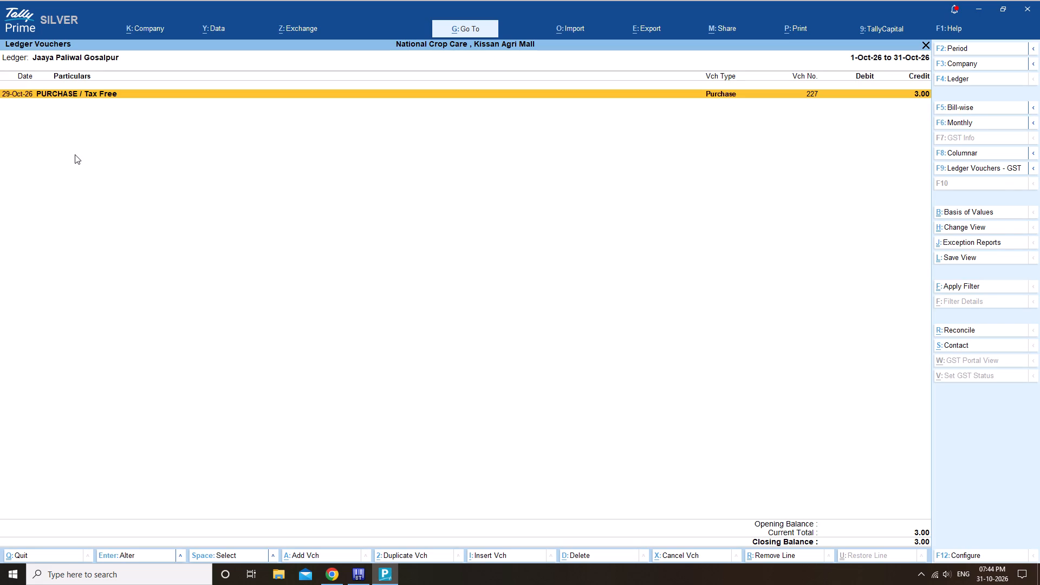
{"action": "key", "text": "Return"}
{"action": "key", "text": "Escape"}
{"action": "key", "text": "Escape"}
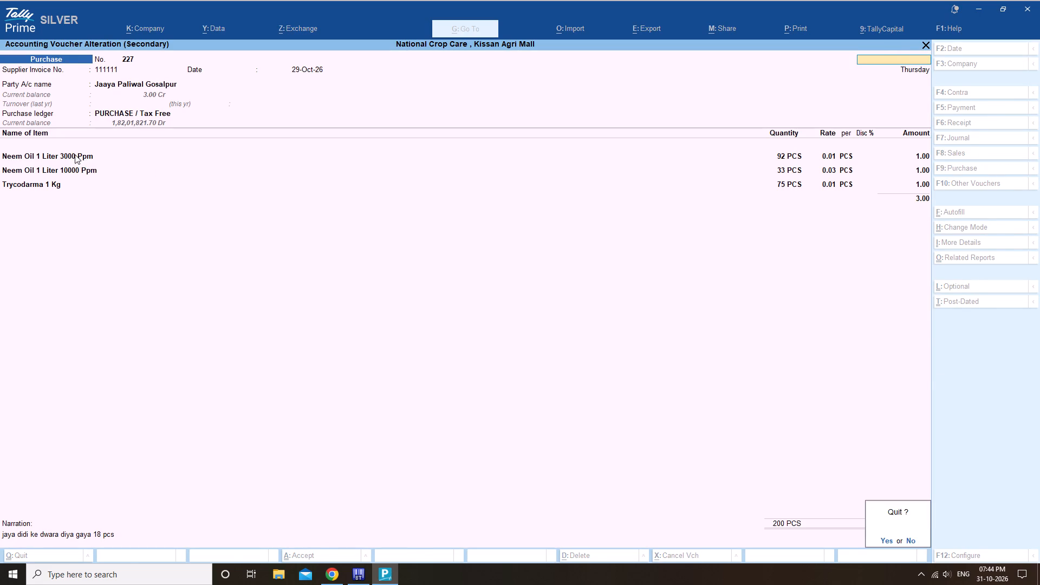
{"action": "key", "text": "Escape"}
Set the Gosalpur party's ledger report period to start on 1-Jan-25.
{"action": "key", "text": "alt+F2"}
{"action": "type", "text": "1/1/25"}
{"action": "key", "text": "Return"}
{"action": "key", "text": "Return"}
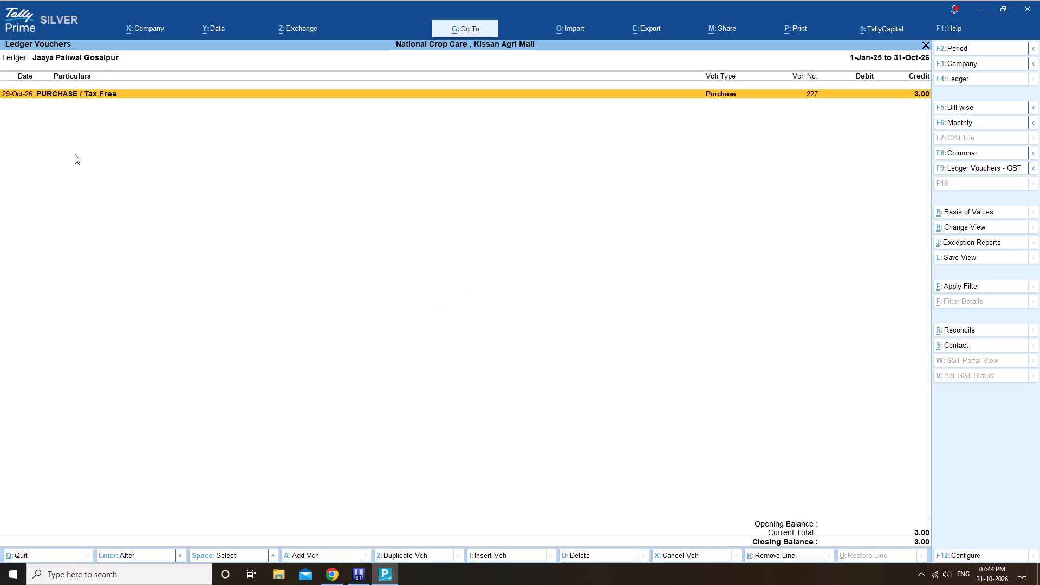
In the Gosalpur party's purchase voucher 227 of 29-Oct-26, set the Neem Oil 1 Liter 3000 Ppm rate to 350 per PCS.
{"action": "key", "text": "Return"}
{"action": "left_click", "coordinate": [75, 154]}
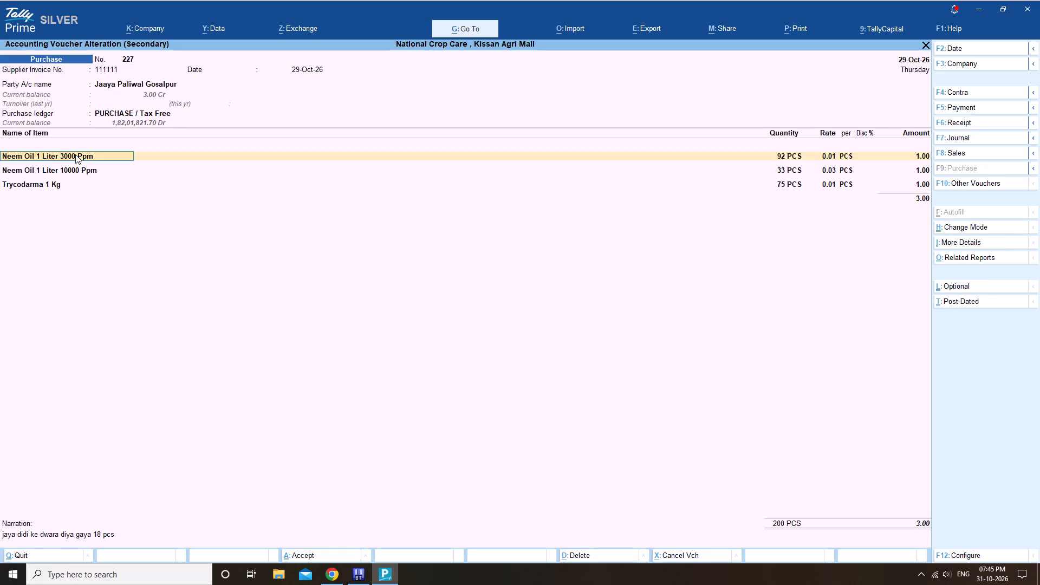
{"action": "key", "text": "Return"}
{"action": "key", "text": "Return"}
{"action": "key", "text": "Return"}
{"action": "key", "text": "Return"}
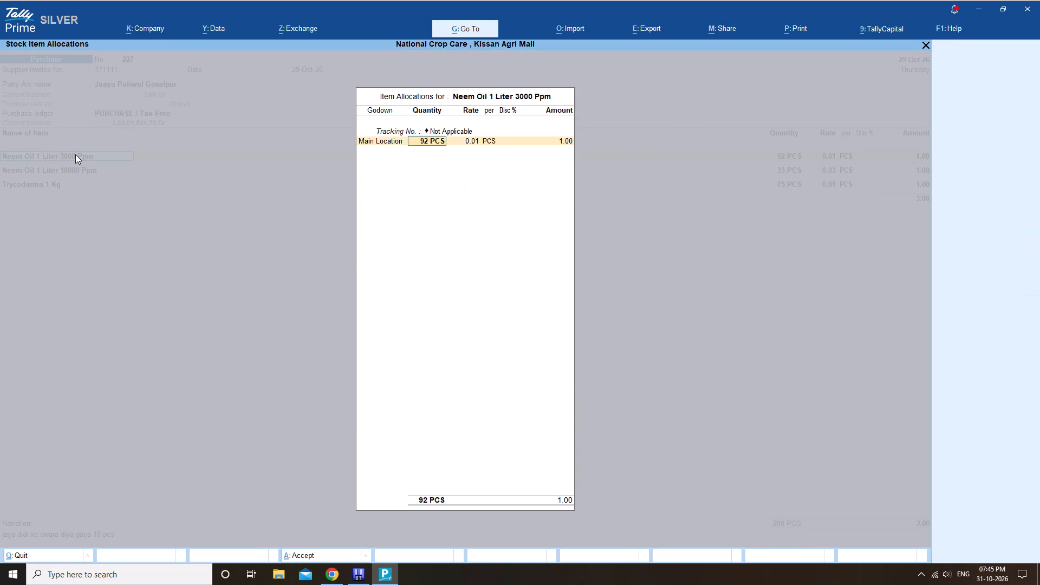
{"action": "key", "text": "Return"}
{"action": "type", "text": "350"}
{"action": "key", "text": "Return"}
{"action": "key", "text": "Return"}
{"action": "key", "text": "Return"}
{"action": "key", "text": "Return"}
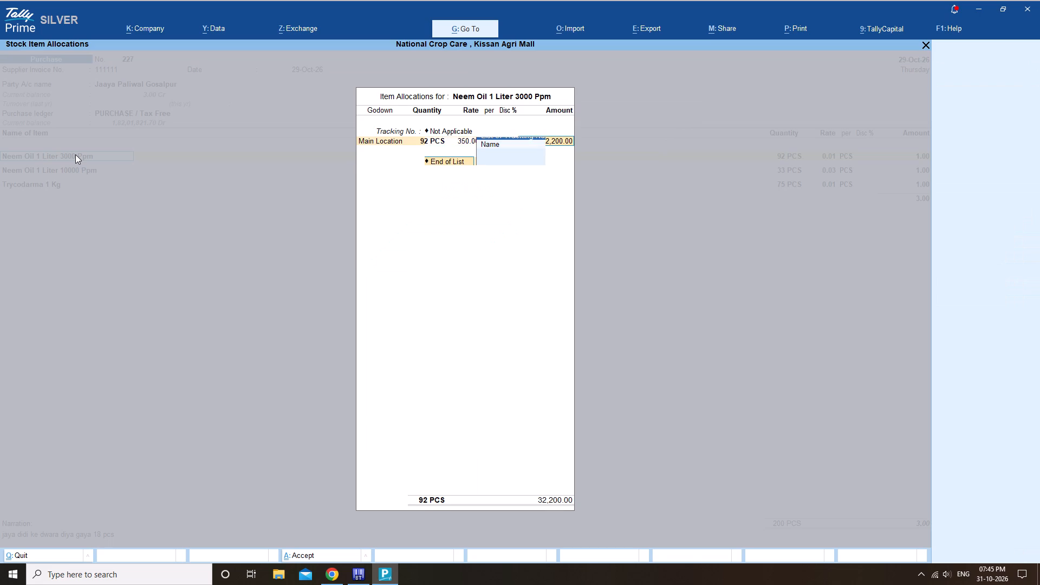
{"action": "key", "text": "Return"}
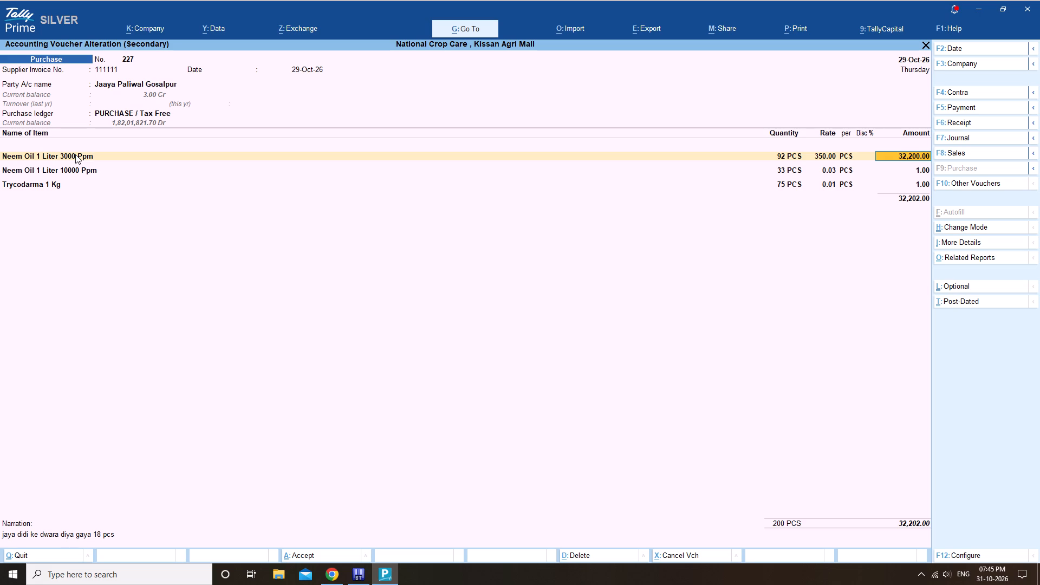
{"action": "key", "text": "Return"}
{"action": "key", "text": "Return"}
{"action": "key", "text": "Return"}
Set the Neem Oil 1 Liter 10000 Ppm rate to 500 per PCS in purchase voucher 227.
{"action": "key", "text": "Return"}
{"action": "key", "text": "Return"}
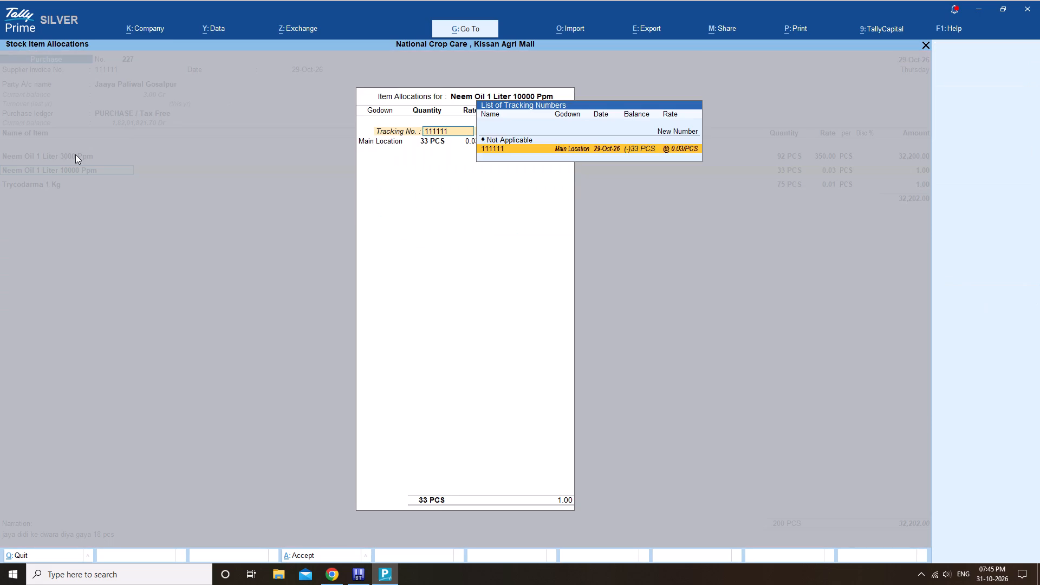
{"action": "key", "text": "Return"}
{"action": "key", "text": "Return"}
{"action": "key", "text": "Return"}
{"action": "type", "text": "500"}
{"action": "key", "text": "Return"}
{"action": "key", "text": "Return"}
{"action": "key", "text": "Return"}
{"action": "key", "text": "Return"}
{"action": "key", "text": "Return"}
{"action": "key", "text": "Return"}
{"action": "key", "text": "Return"}
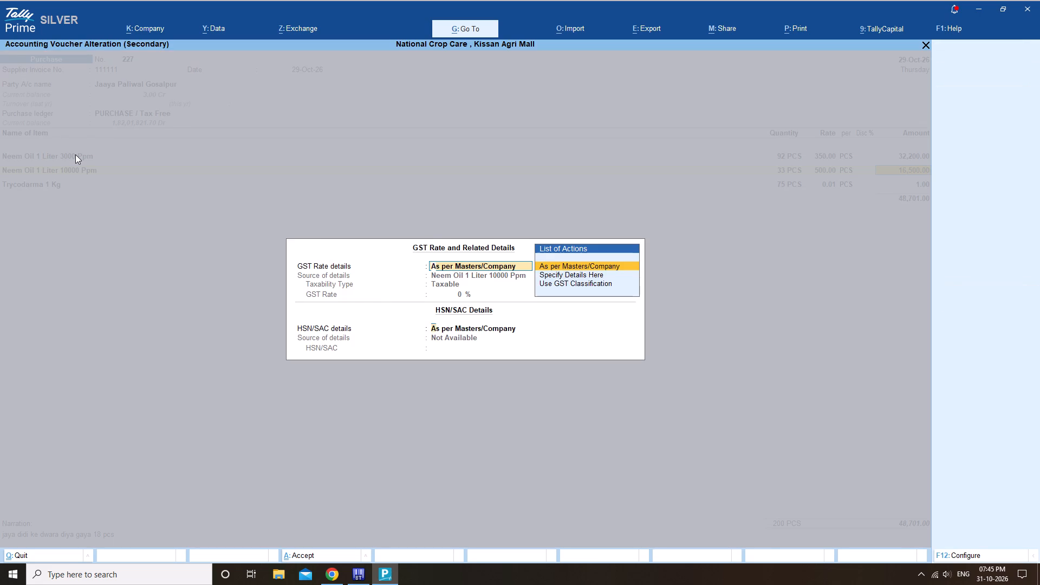
{"action": "key", "text": "Return"}
{"action": "key", "text": "Return"}
Set the Trycodarma 1 Kg rate to 80 per PCS in purchase voucher 227 and save the voucher.
{"action": "key", "text": "Return"}
{"action": "key", "text": "Return"}
{"action": "key", "text": "Return"}
{"action": "key", "text": "Return"}
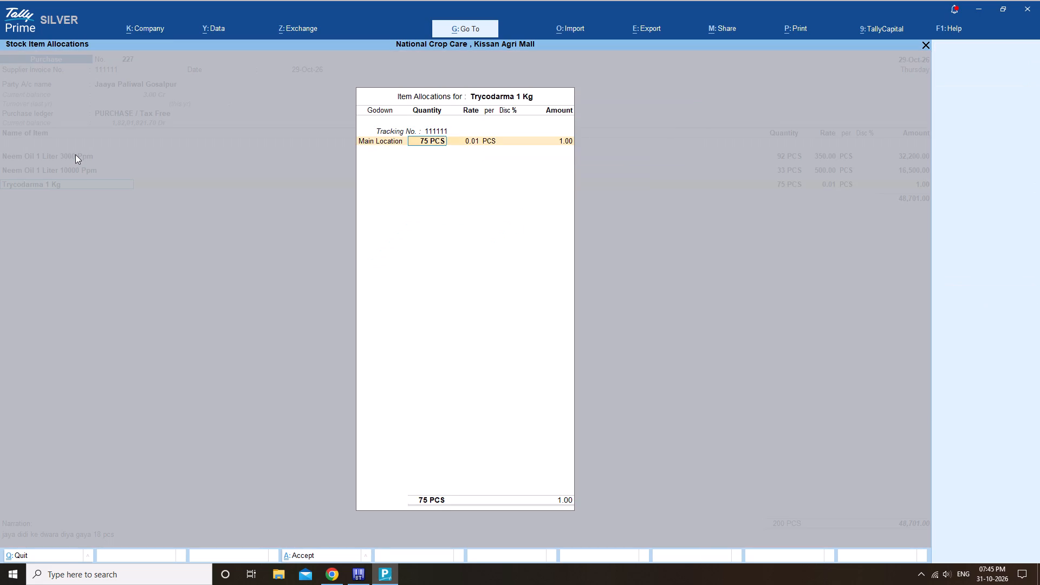
{"action": "type", "text": "80"}
{"action": "key", "text": "Return"}
{"action": "key", "text": "Return"}
{"action": "key", "text": "Return"}
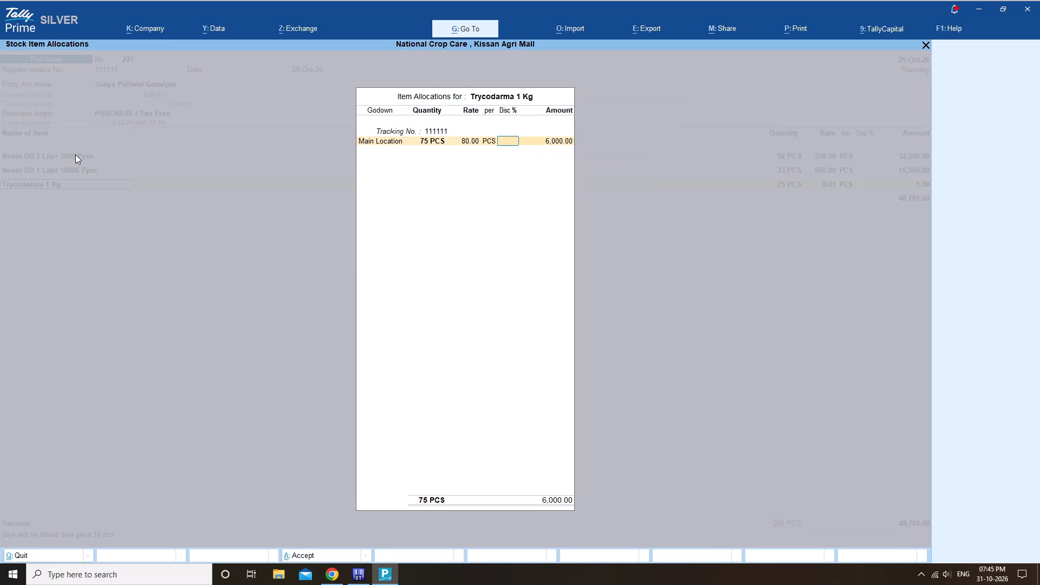
{"action": "key", "text": "Return"}
{"action": "key", "text": "Return"}
{"action": "key", "text": "Return"}
{"action": "key", "text": "Return"}
{"action": "key", "text": "Return"}
{"action": "key", "text": "Return"}
{"action": "key", "text": "Return"}
{"action": "key", "text": "Return"}
{"action": "key", "text": "Return"}
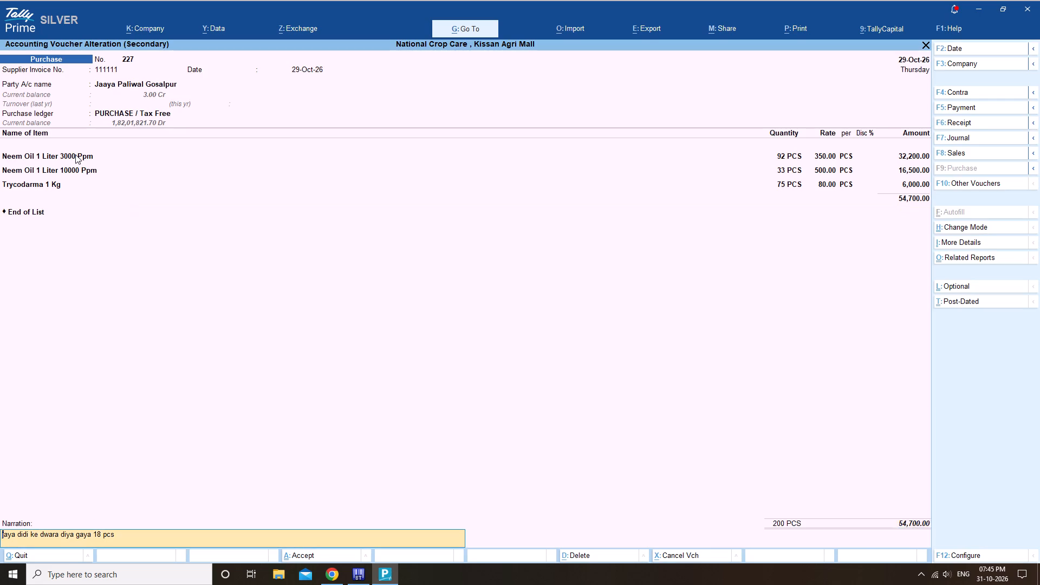
{"action": "key", "text": "Return"}
{"action": "key", "text": "Return"}
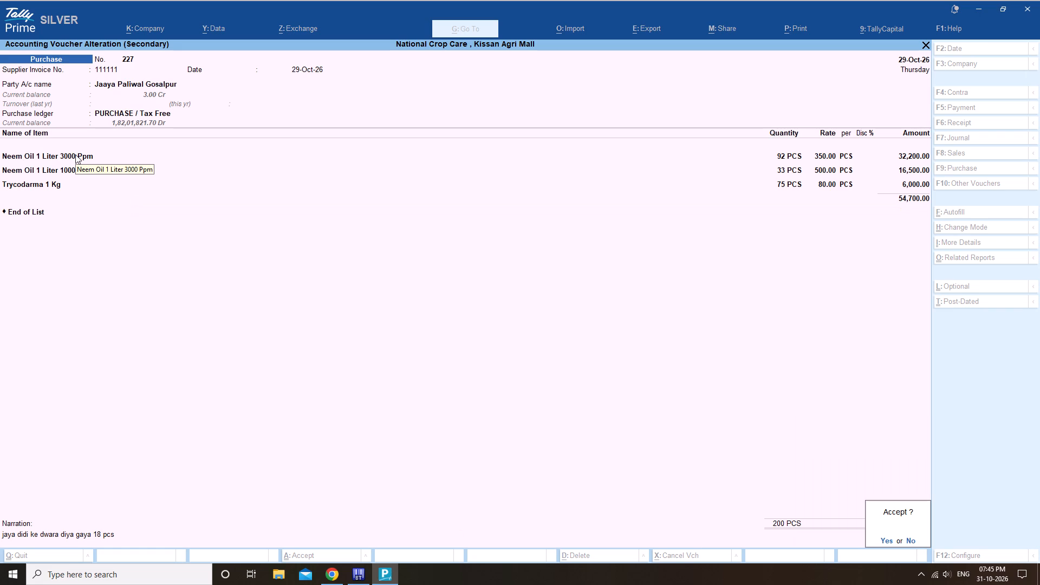